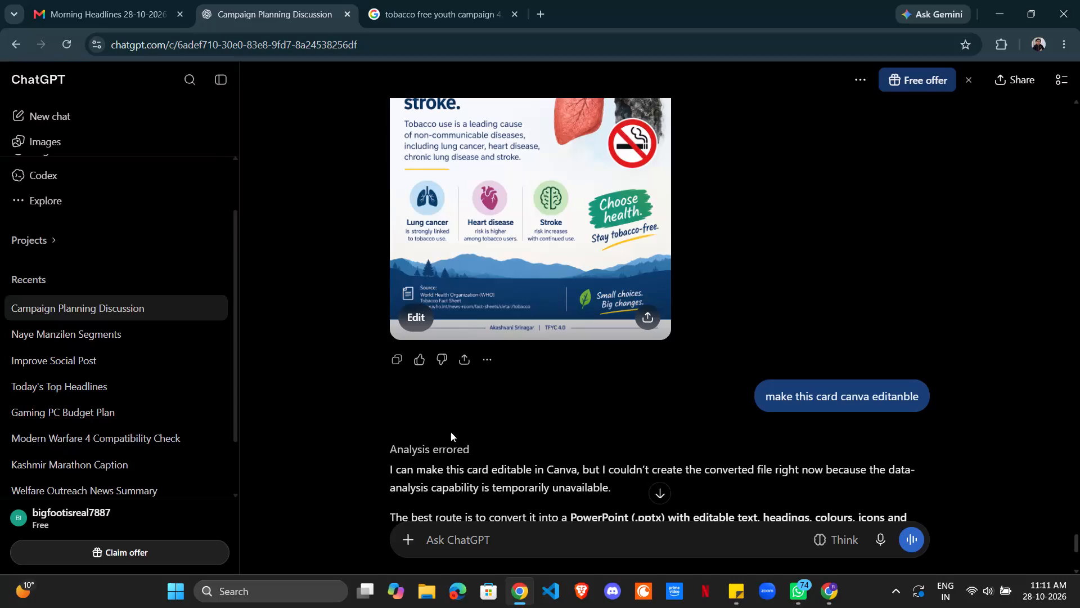
Switch to the other browser window and close the Bal Vivah Mukt Bharat search tabs and the awareness and press tabs beside them.
{"action": "left_click", "coordinate": [834, 596]}
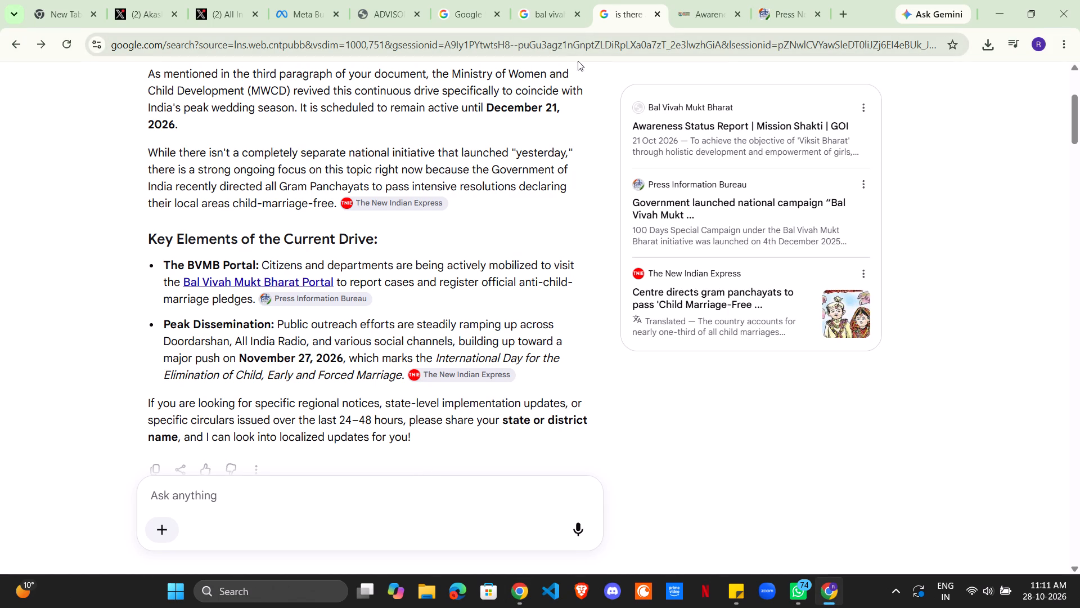
{"action": "left_click", "coordinate": [544, 0]}
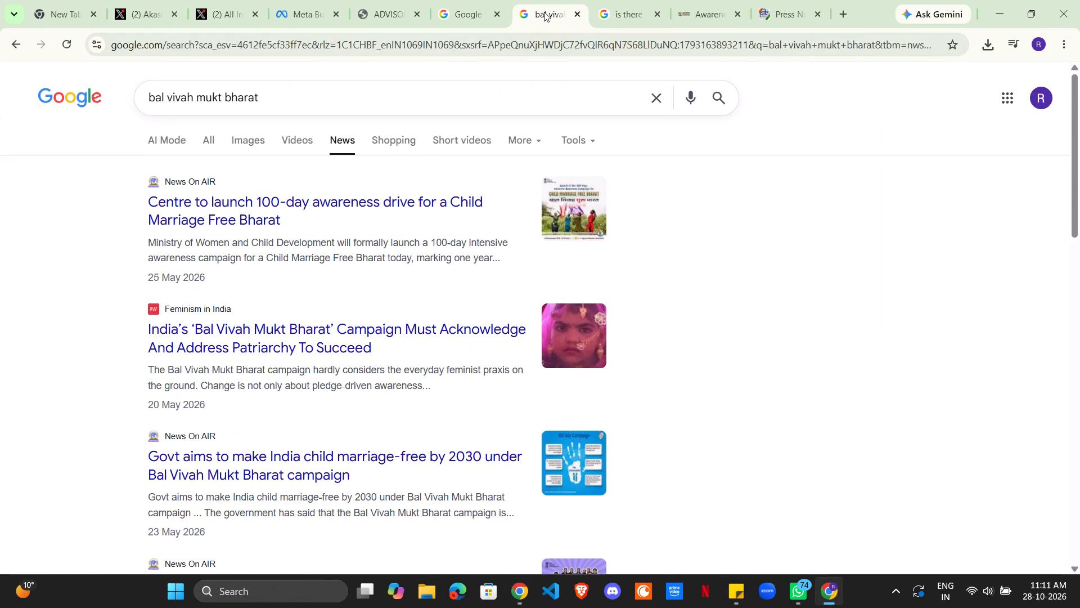
{"action": "left_click", "coordinate": [583, 13]}
{"action": "left_click", "coordinate": [577, 16]}
{"action": "left_click", "coordinate": [576, 17]}
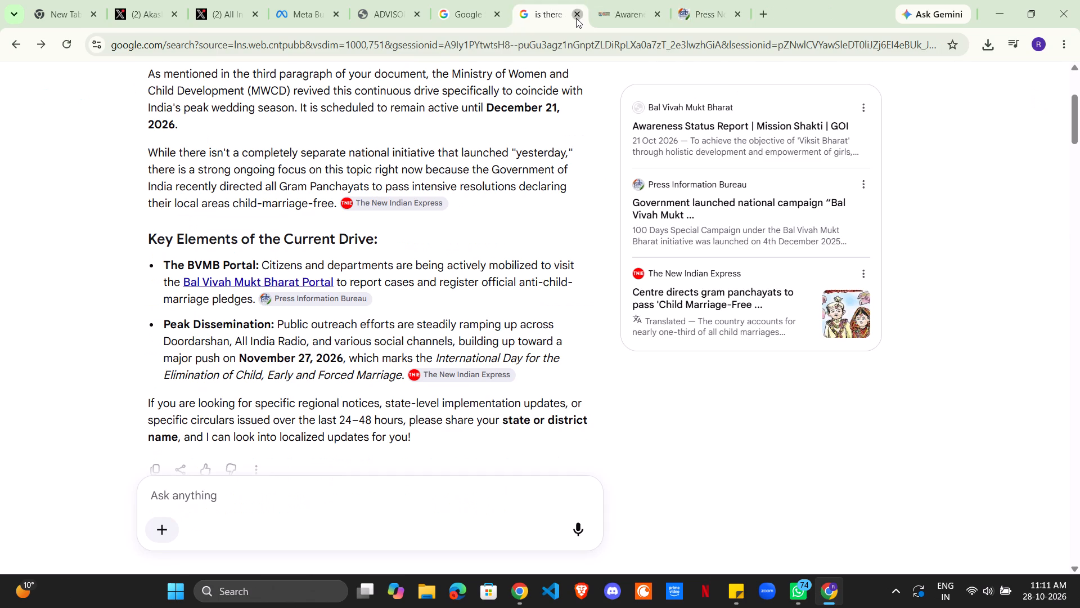
{"action": "left_click", "coordinate": [576, 18]}
{"action": "left_click", "coordinate": [576, 18]}
Search Google for "konw the fact cards" in a new tab.
{"action": "left_click", "coordinate": [603, 13]}
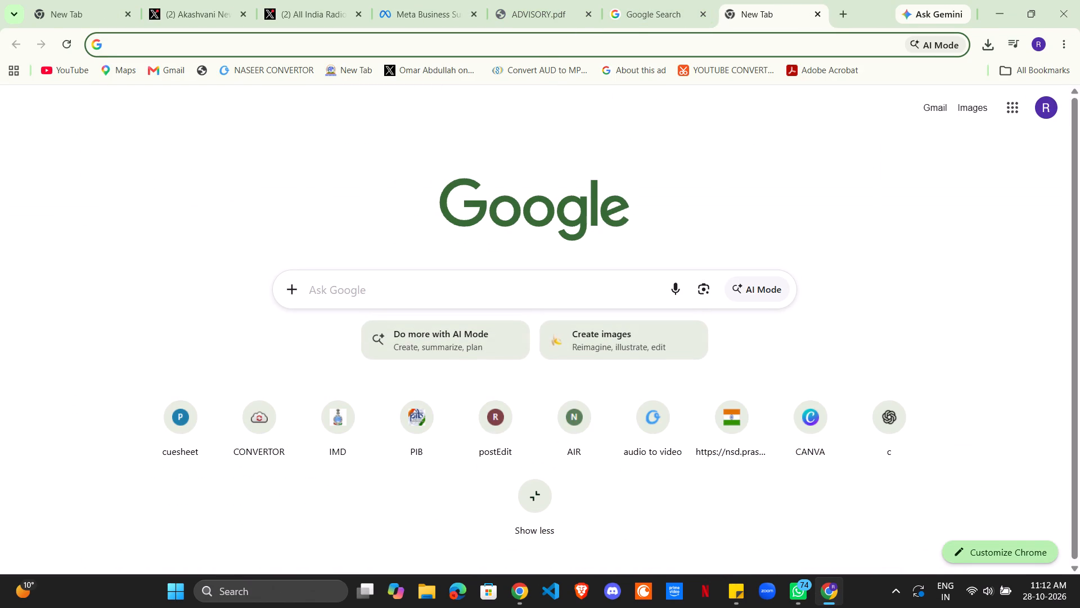
{"action": "type", "text": "konw the"}
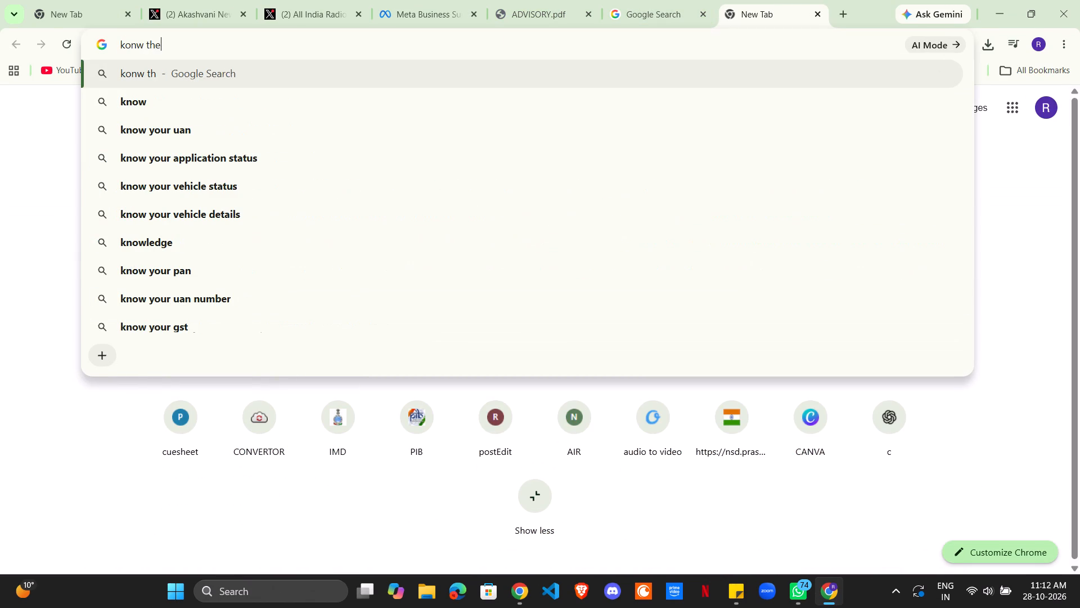
{"action": "key", "text": "space"}
{"action": "type", "text": "fact cards"}
{"action": "key", "text": "Return"}
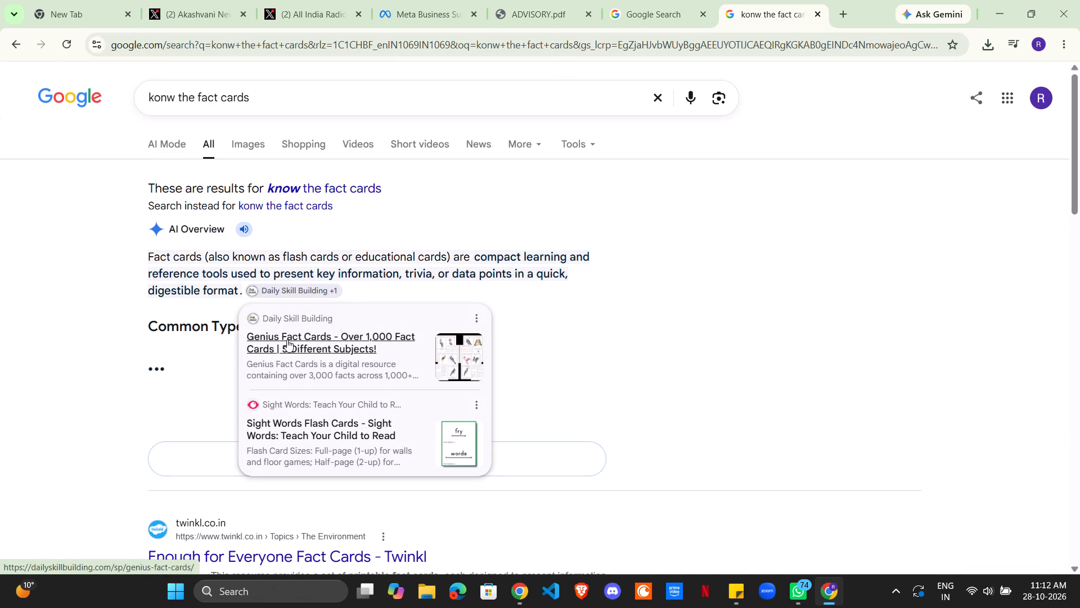
Extend the search to "konw the fact cards template" using the suggested completion.
{"action": "left_click", "coordinate": [271, 97]}
{"action": "key", "text": "space"}
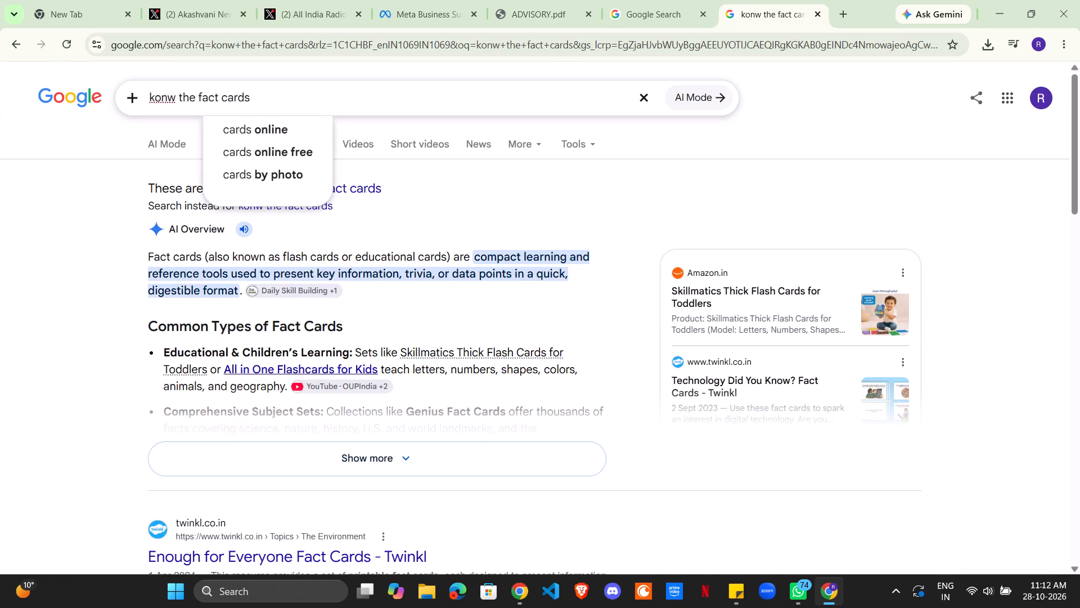
{"action": "type", "text": "te,"}
{"action": "key", "text": "BackSpace"}
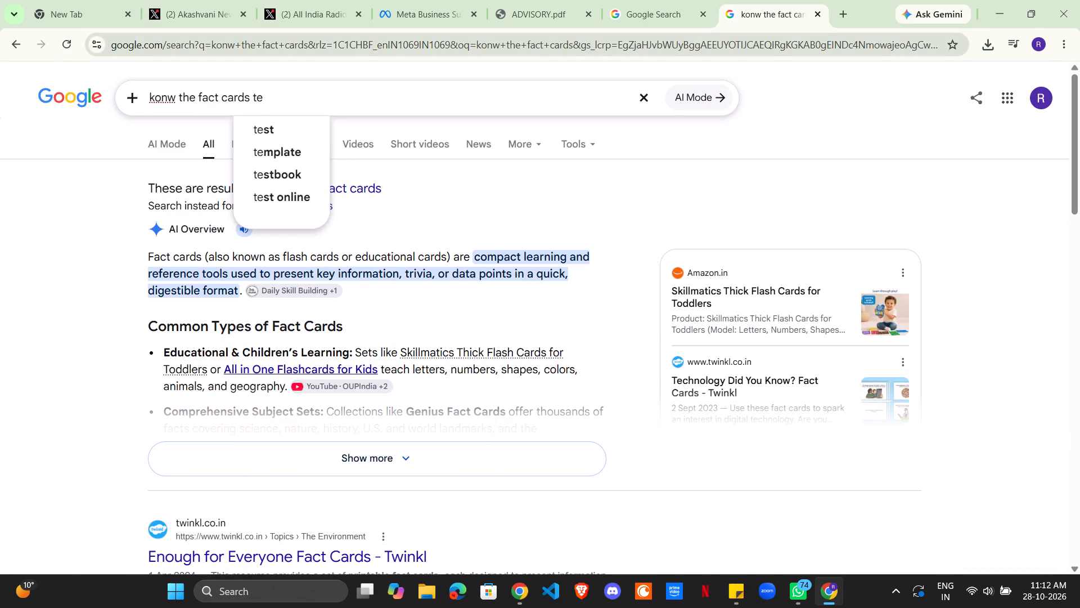
{"action": "key", "text": "Down"}
{"action": "key", "text": "Down"}
{"action": "key", "text": "Return"}
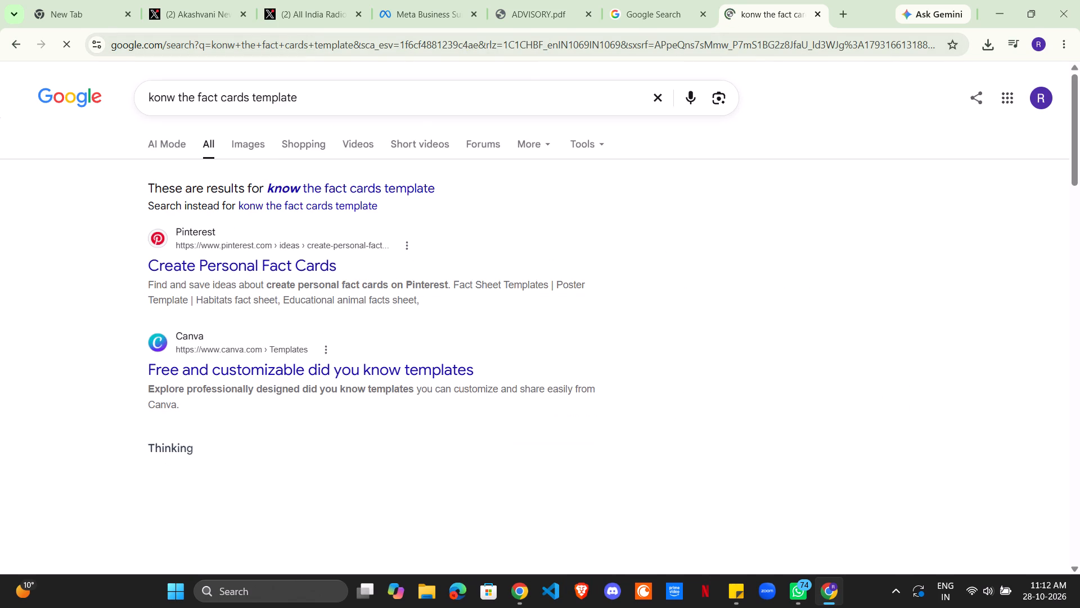
Open Canva's free and customizable did you know templates from the search results and browse the designs.
{"action": "left_click", "coordinate": [287, 359]}
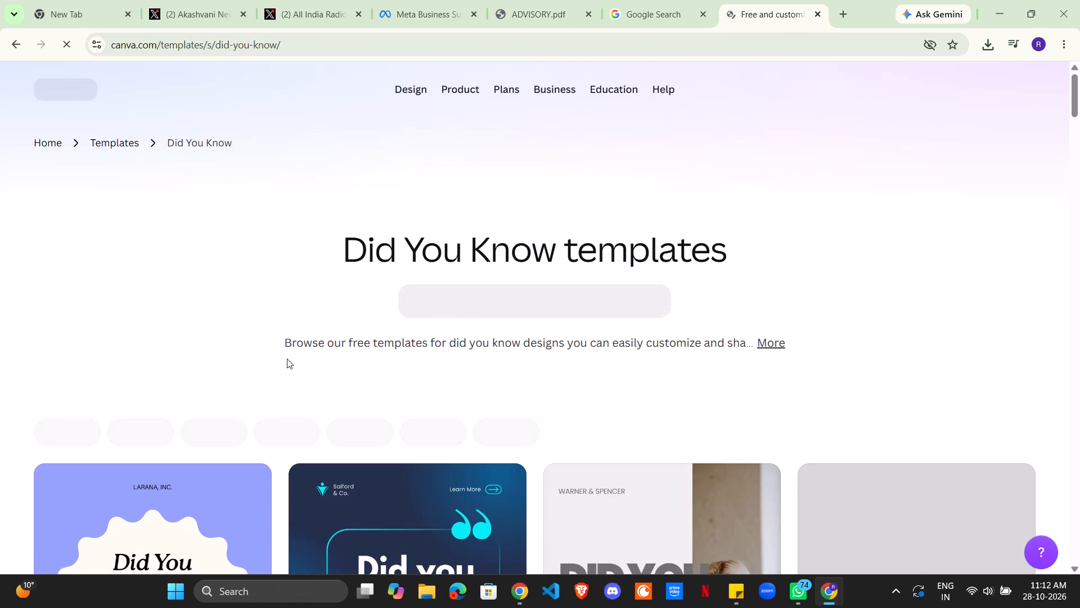
{"action": "scroll", "coordinate": [287, 359], "scroll_direction": "down", "scroll_amount": 2}
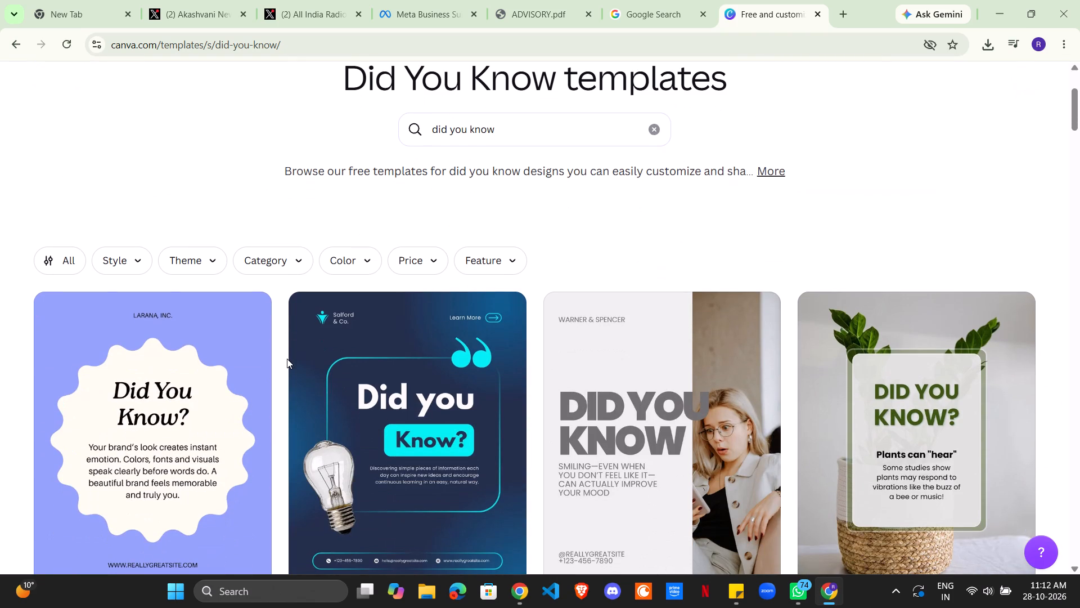
{"action": "scroll", "coordinate": [287, 359], "scroll_direction": "down", "scroll_amount": 4}
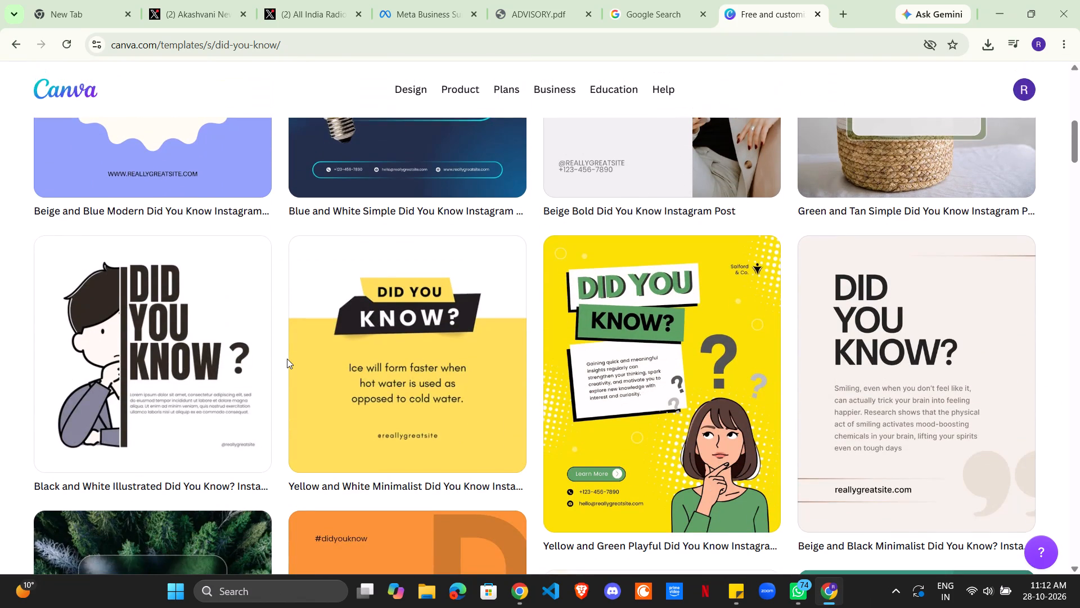
Pick the Beige Simple Did You Know Instagram Post template from the designs and open it for customizing.
{"action": "scroll", "coordinate": [287, 359], "scroll_direction": "down", "scroll_amount": 3}
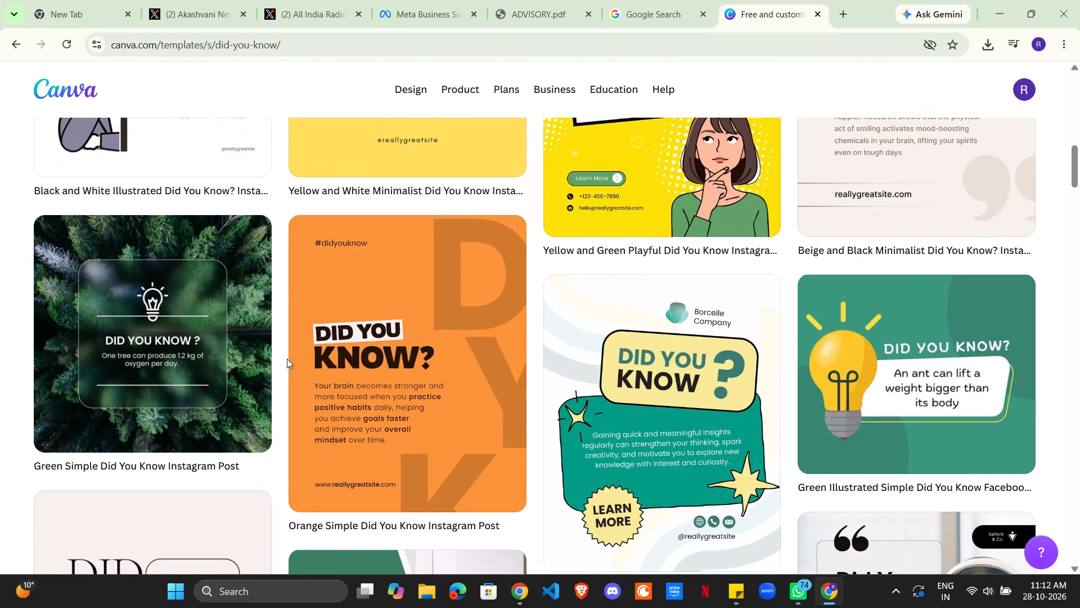
{"action": "scroll", "coordinate": [287, 359], "scroll_direction": "down", "scroll_amount": 2}
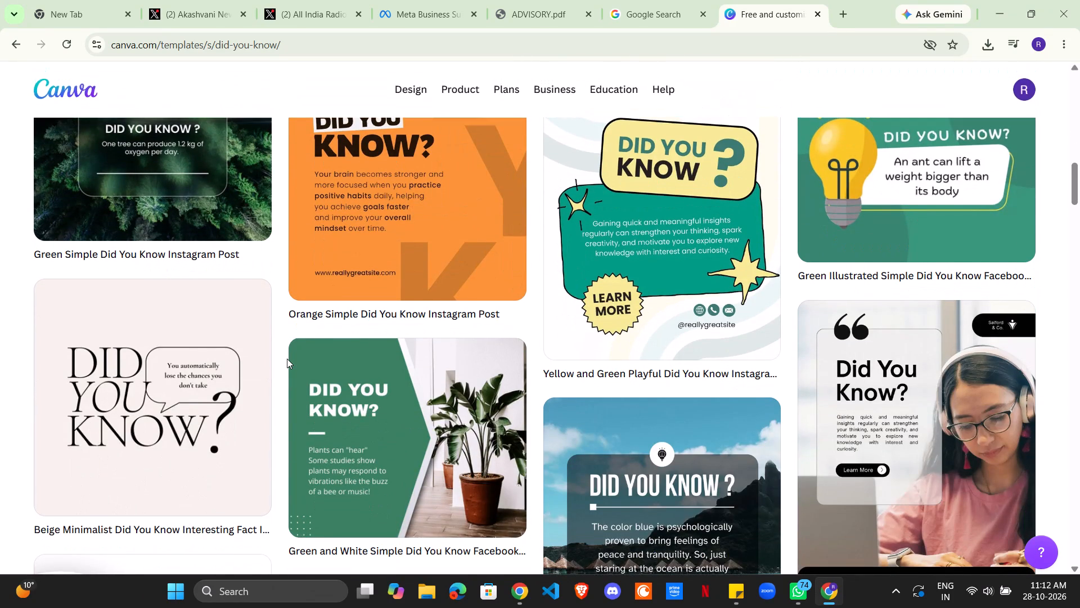
{"action": "scroll", "coordinate": [287, 359], "scroll_direction": "down", "scroll_amount": 1}
{"action": "scroll", "coordinate": [562, 533], "scroll_direction": "down", "scroll_amount": 1}
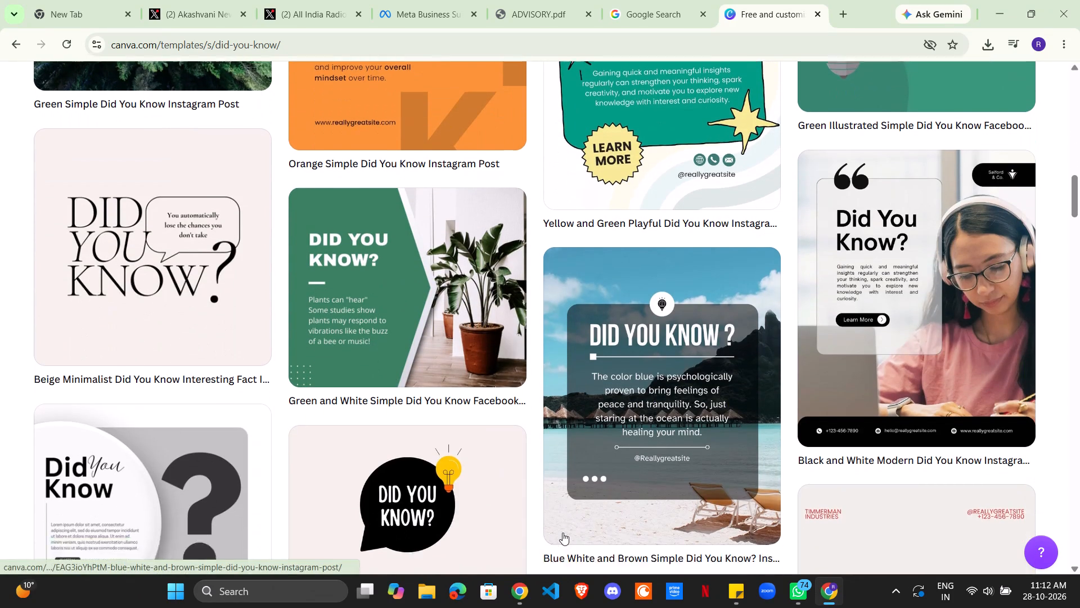
{"action": "scroll", "coordinate": [562, 533], "scroll_direction": "down", "scroll_amount": 3}
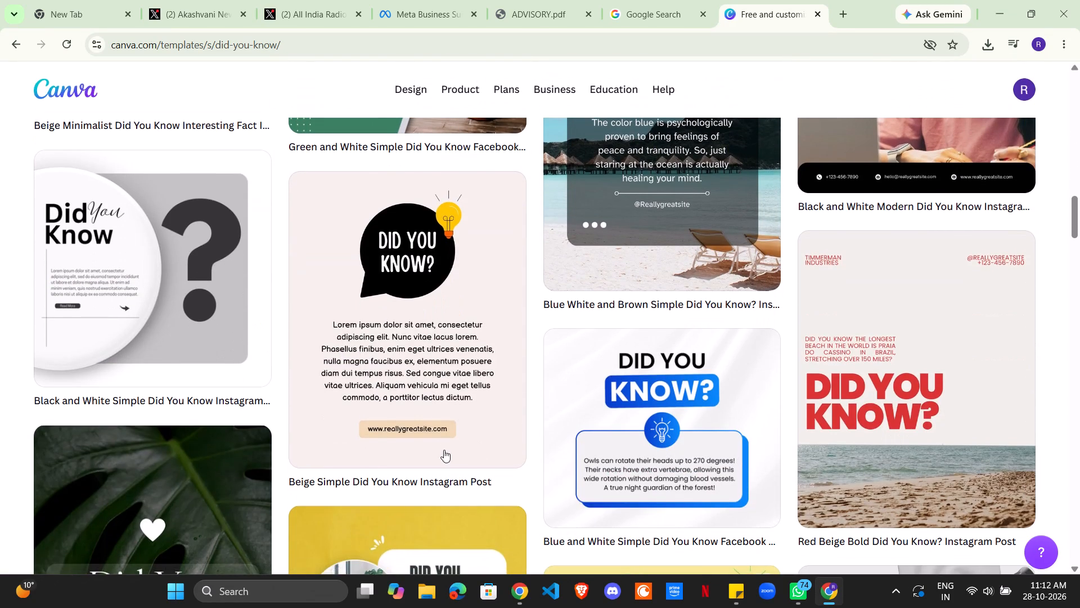
{"action": "left_click", "coordinate": [412, 361]}
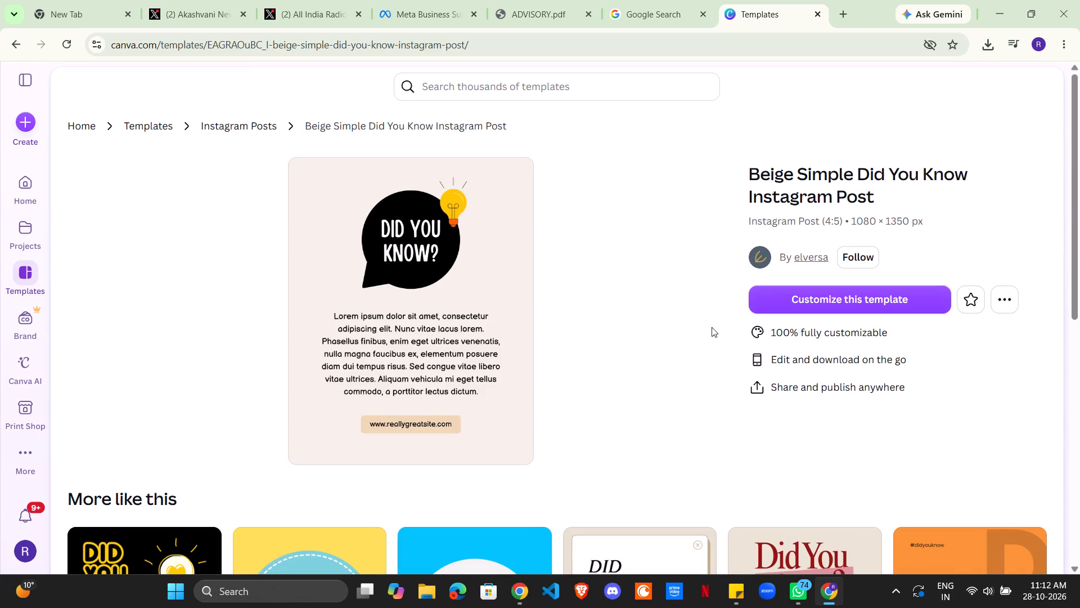
{"action": "left_click", "coordinate": [827, 298]}
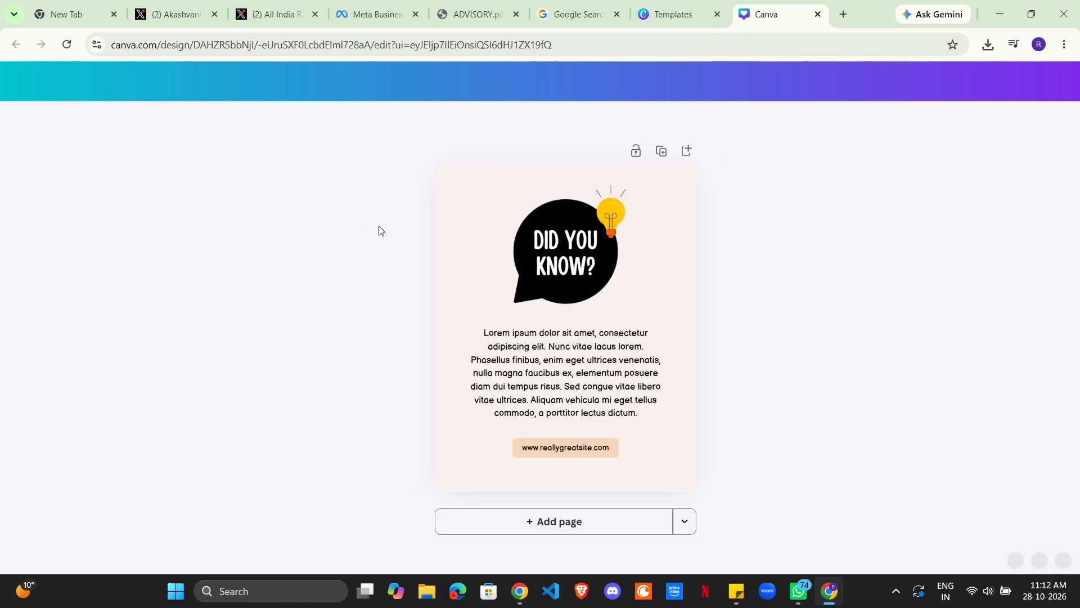
Replace the heading in the black speech bubble with "Know the fact", split over two lines after "Know".
{"action": "double_click", "coordinate": [562, 241]}
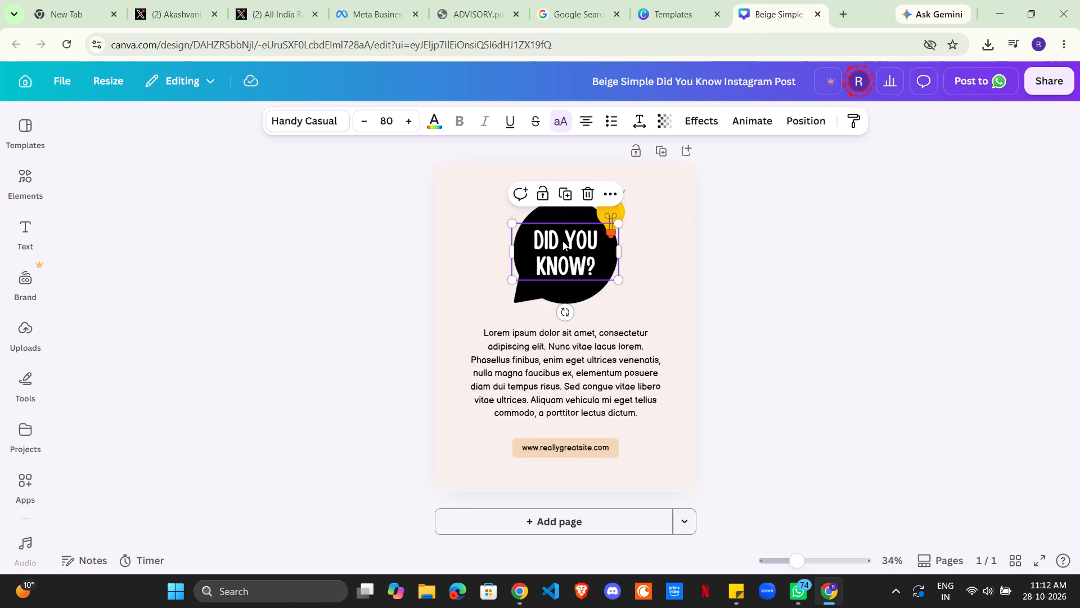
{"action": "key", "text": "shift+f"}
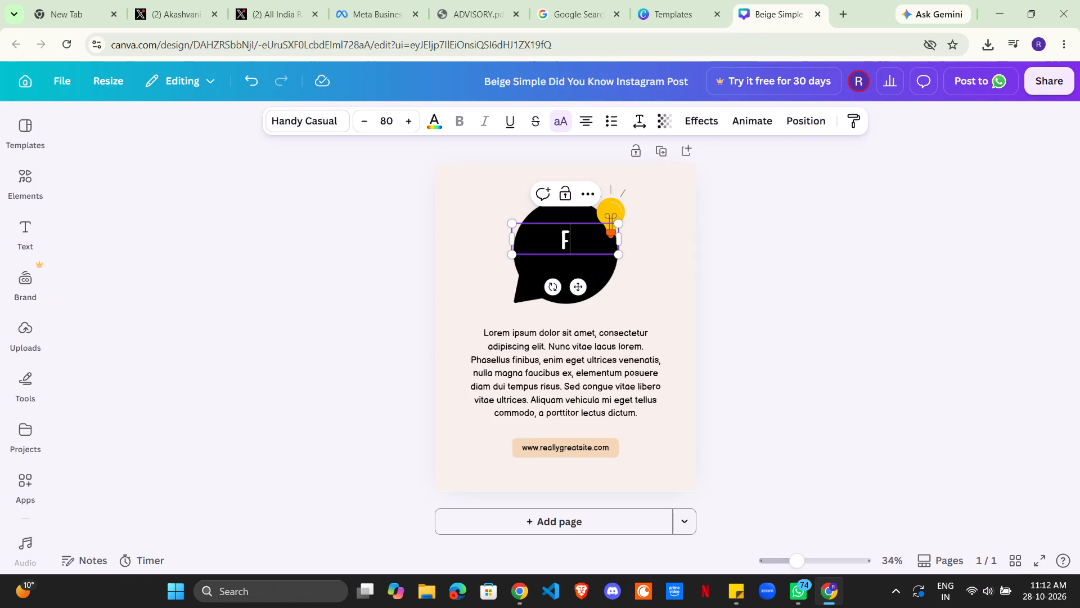
{"action": "key", "text": "shift+BackSpace"}
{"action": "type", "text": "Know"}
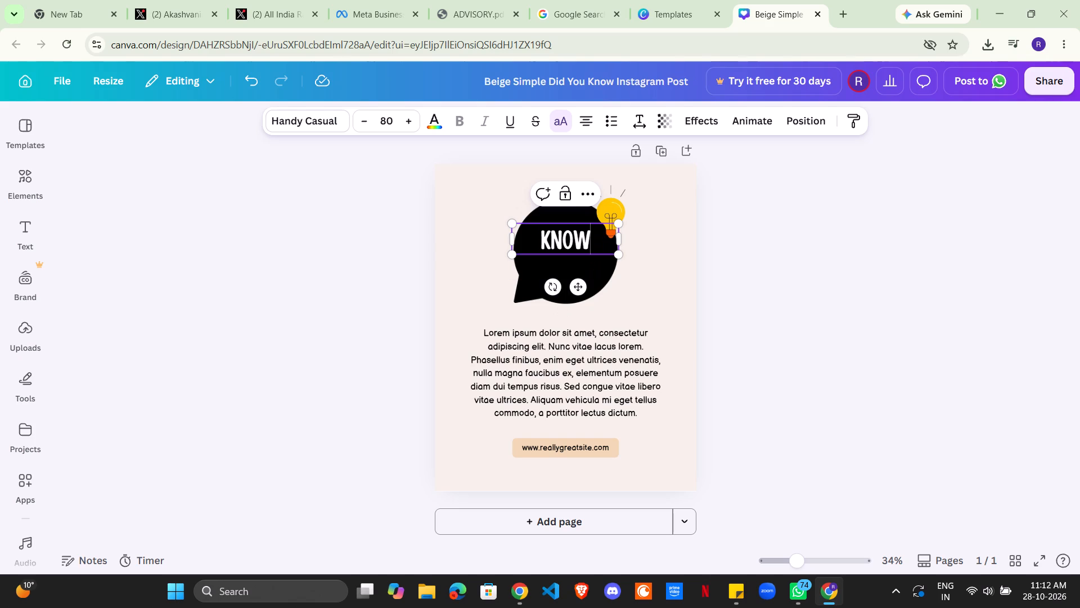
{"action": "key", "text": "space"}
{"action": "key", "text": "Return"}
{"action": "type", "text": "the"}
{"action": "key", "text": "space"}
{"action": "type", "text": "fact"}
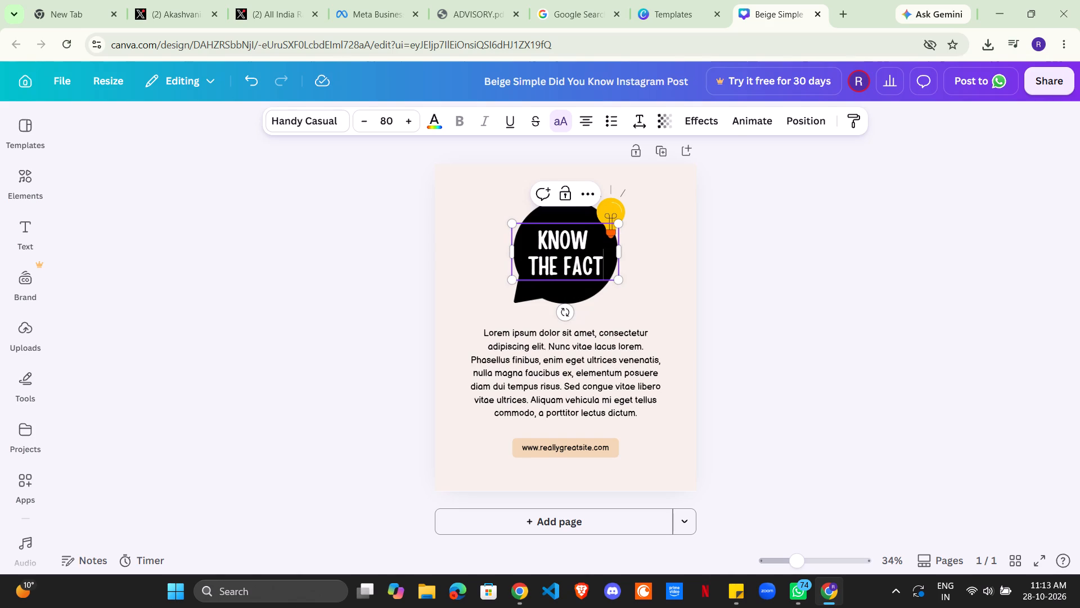
{"action": "left_click", "coordinate": [786, 256]}
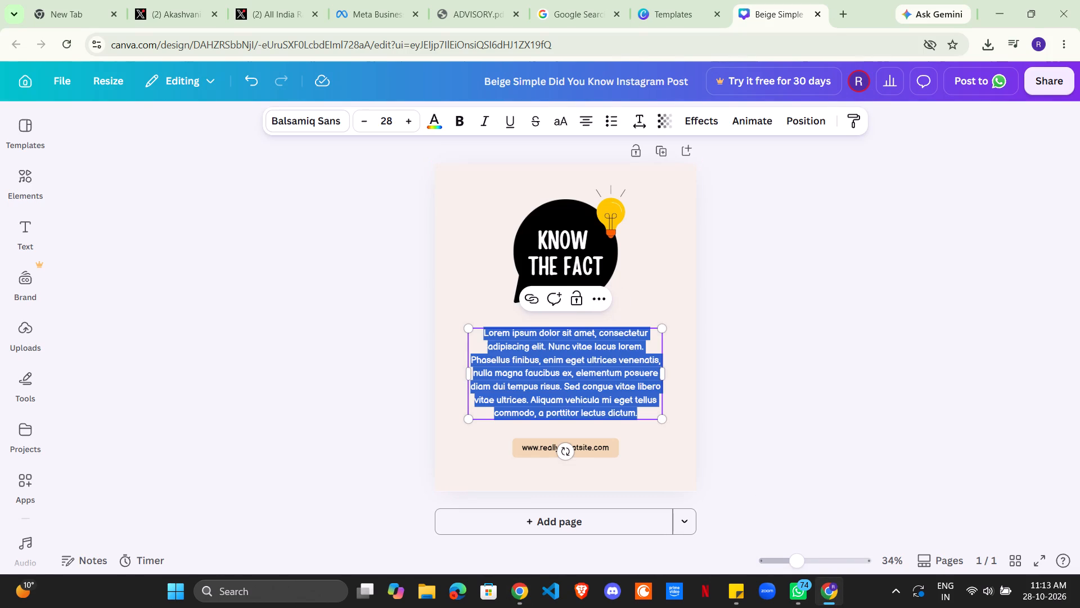
Cut the line "Tobacco affects more than your lungs." out of the body text box.
{"action": "left_click_drag", "start_coordinate": [643, 333], "coordinate": [486, 334]}
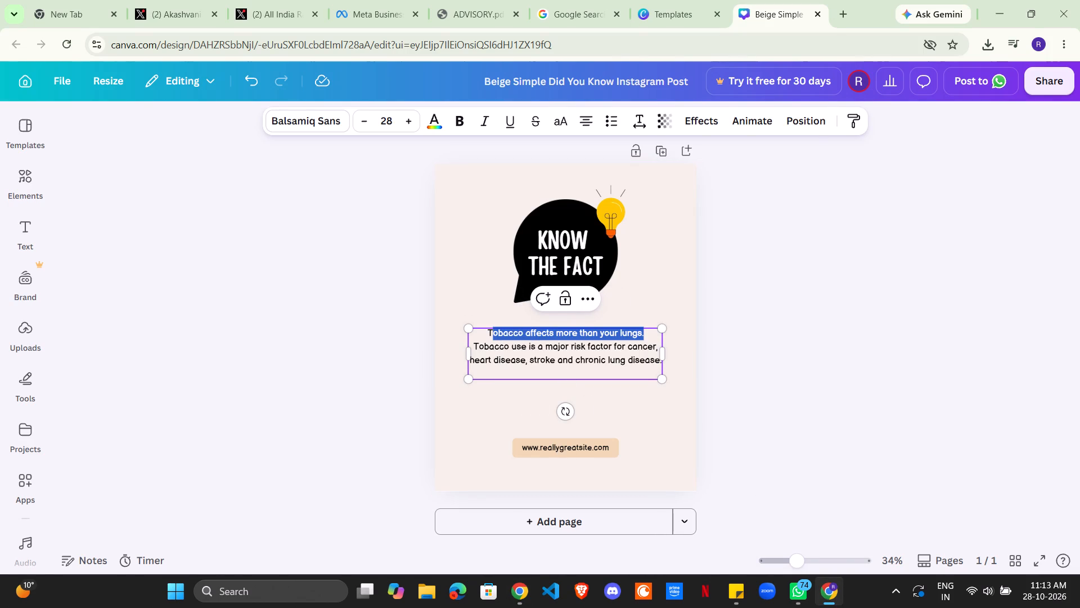
{"action": "left_click_drag", "start_coordinate": [486, 334], "coordinate": [481, 334]}
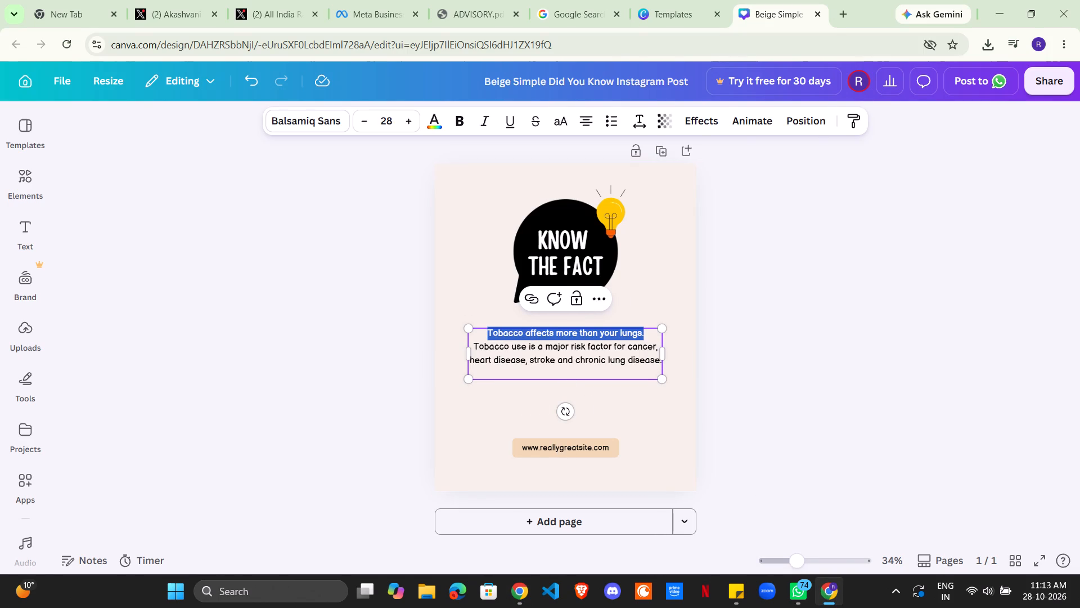
{"action": "key", "text": "ctrl+x"}
{"action": "left_click", "coordinate": [829, 361]}
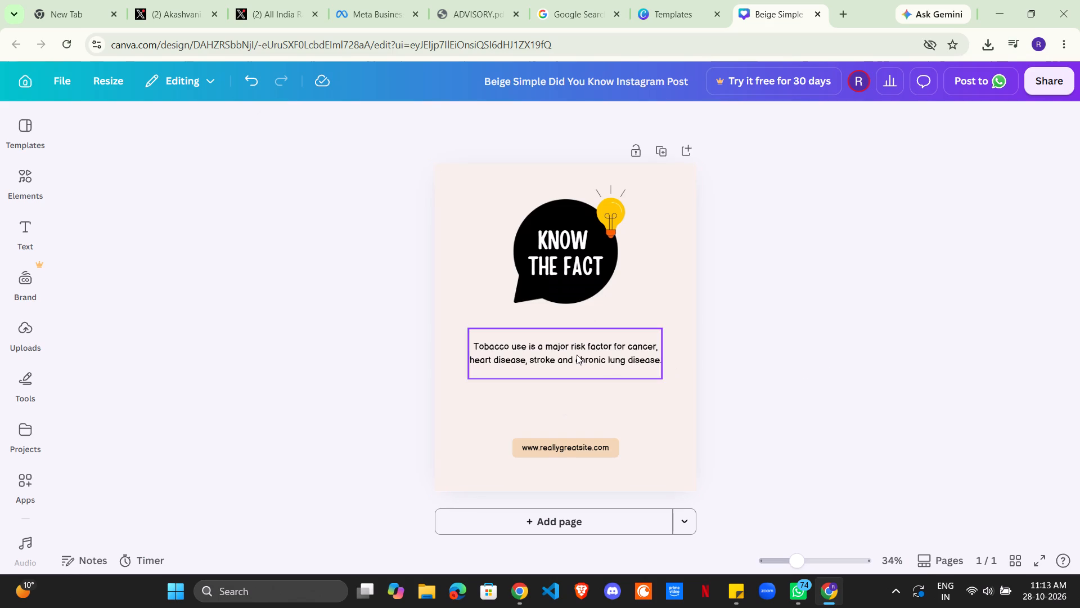
Move the body text box slightly lower on the card, keeping it horizontally centred.
{"action": "left_click_drag", "start_coordinate": [577, 355], "coordinate": [575, 372]}
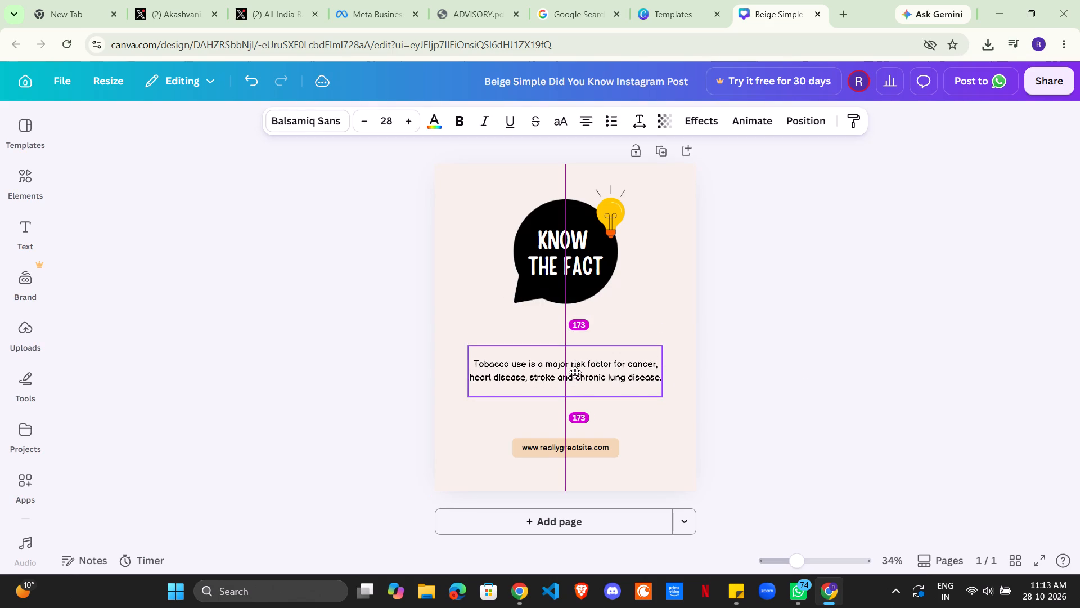
{"action": "left_click_drag", "start_coordinate": [575, 372], "coordinate": [575, 378]}
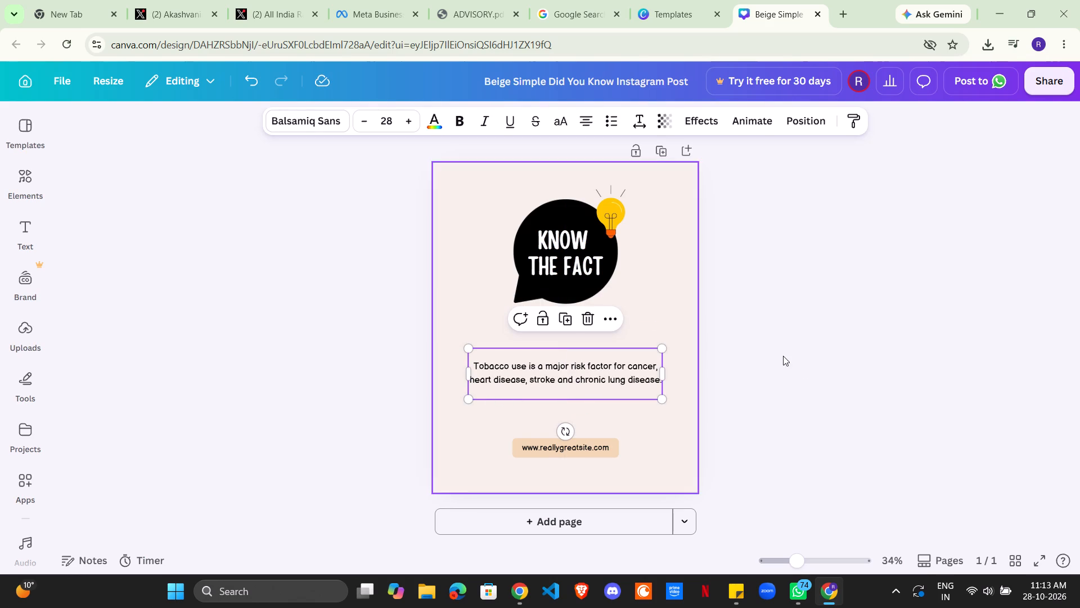
{"action": "left_click", "coordinate": [783, 356]}
Duplicate the "KNOW THE FACT" title and place the copy between the speech bubble and the body text.
{"action": "left_click", "coordinate": [445, 328]}
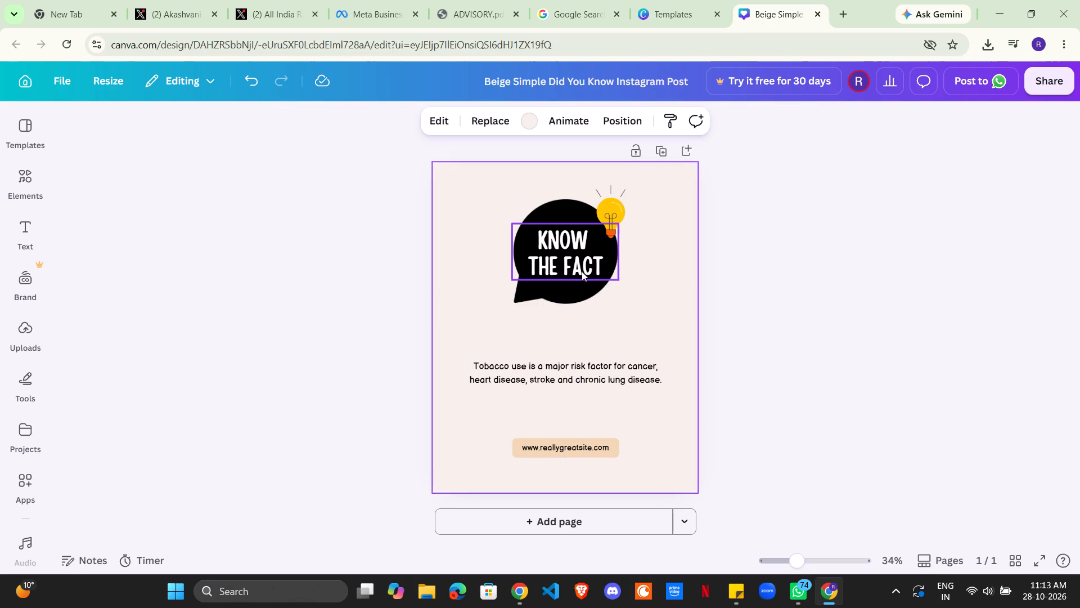
{"action": "left_click", "coordinate": [582, 271]}
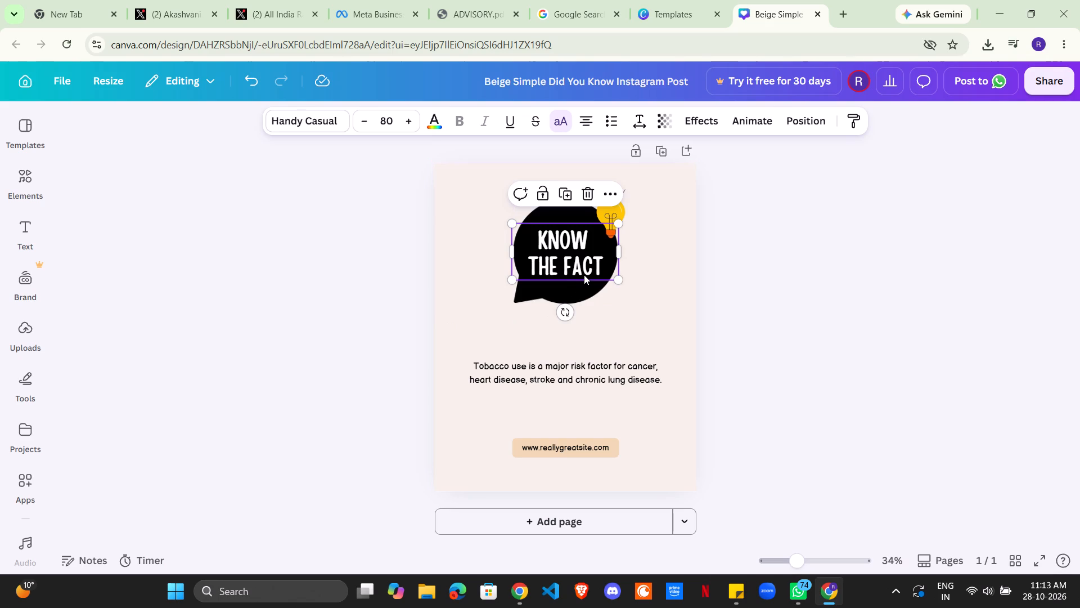
{"action": "key", "text": "ctrl+c"}
{"action": "key", "text": "ctrl+v"}
{"action": "left_click_drag", "start_coordinate": [568, 260], "coordinate": [562, 310]}
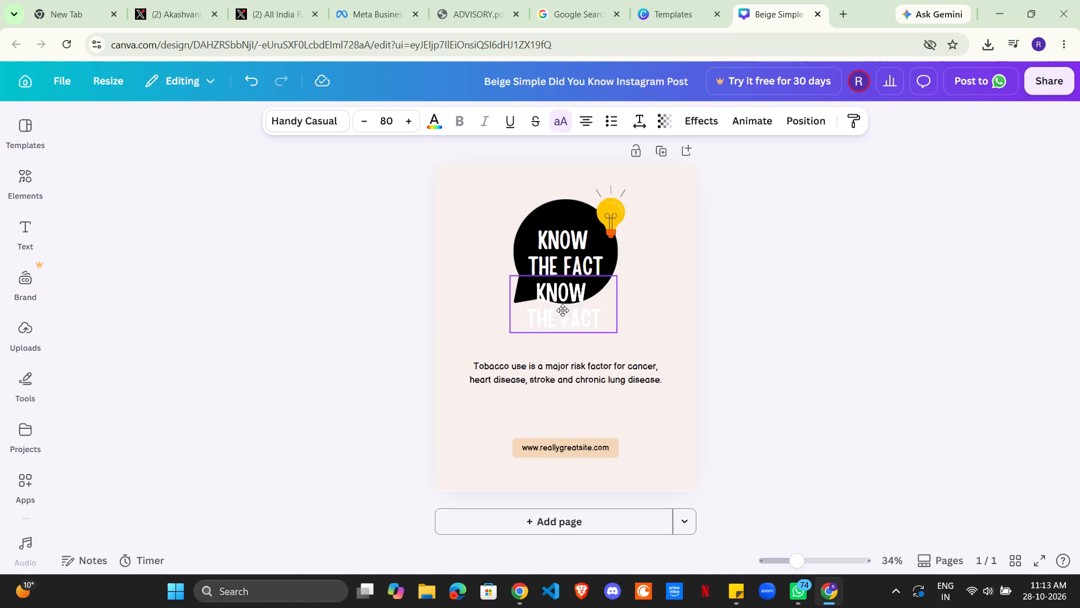
{"action": "left_click_drag", "start_coordinate": [562, 310], "coordinate": [556, 333]}
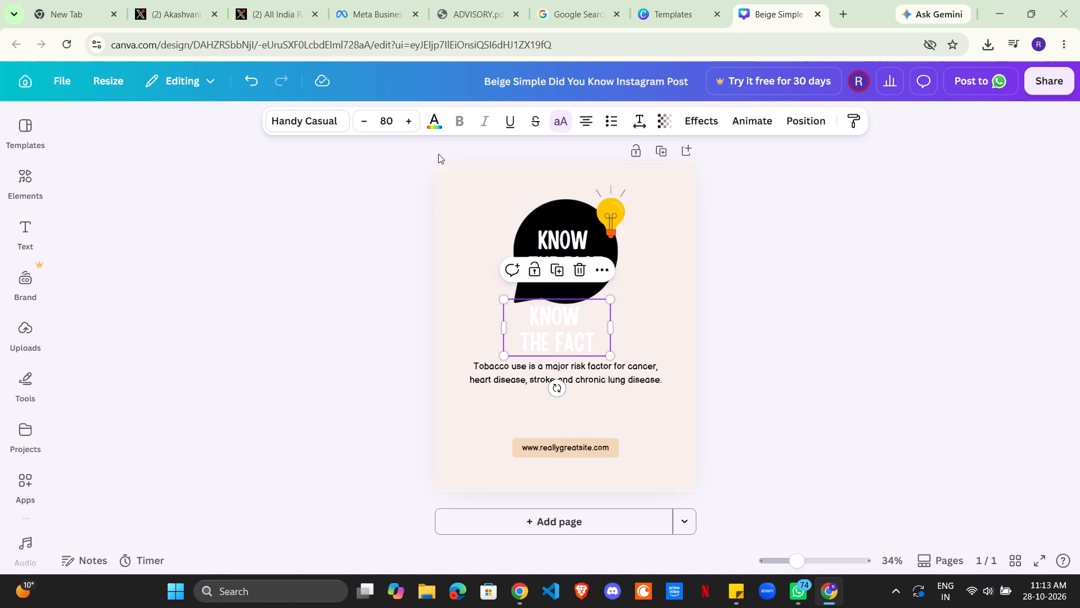
Change the text colour of the duplicated "KNOW THE FACT" title to black.
{"action": "left_click", "coordinate": [429, 115]}
{"action": "left_click", "coordinate": [173, 262]}
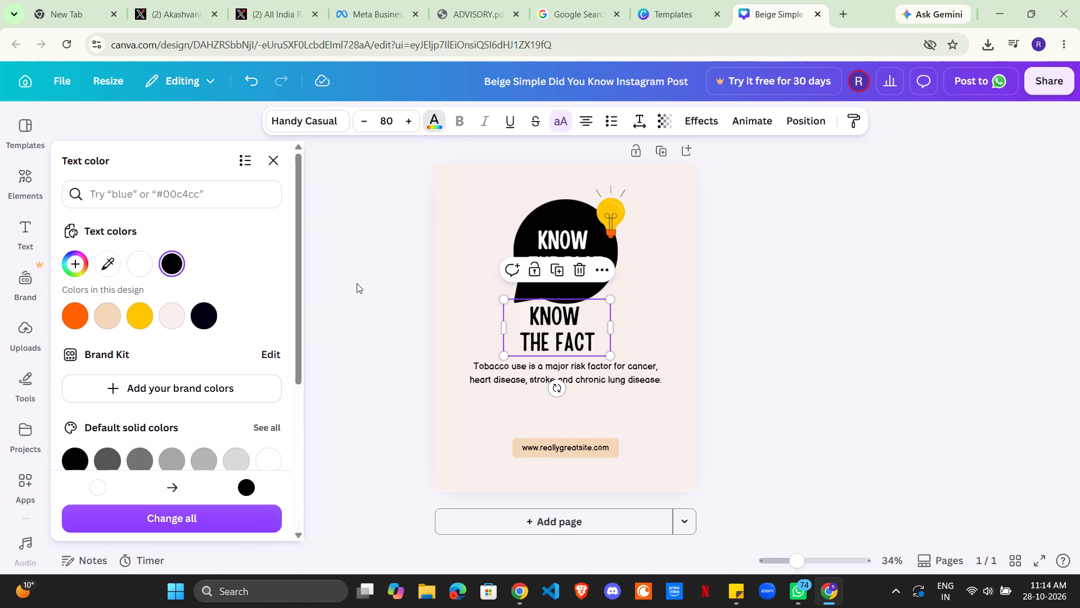
{"action": "left_click", "coordinate": [355, 284]}
Copy the headline "Tobacco affects more than your lungs." from ChatGPT and paste it over the duplicated "KNOW THE FACT" title.
{"action": "left_click", "coordinate": [564, 326]}
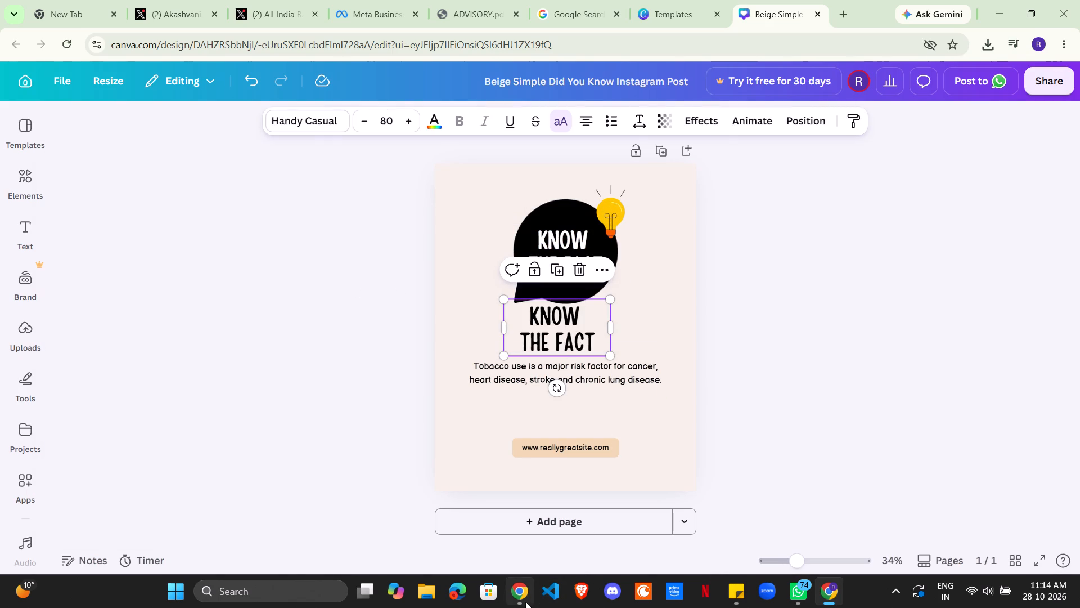
{"action": "left_click", "coordinate": [525, 602]}
{"action": "left_click", "coordinate": [614, 192]}
{"action": "left_click_drag", "start_coordinate": [623, 178], "coordinate": [362, 180]}
{"action": "key", "text": "ctrl+c"}
{"action": "left_click", "coordinate": [841, 596]}
{"action": "double_click", "coordinate": [539, 336]}
{"action": "key", "text": "ctrl+a"}
{"action": "key", "text": "ctrl+v"}
Widen the new headline's text box and reduce its font size to 64 so it fits on one line.
{"action": "left_click_drag", "start_coordinate": [618, 355], "coordinate": [676, 355]}
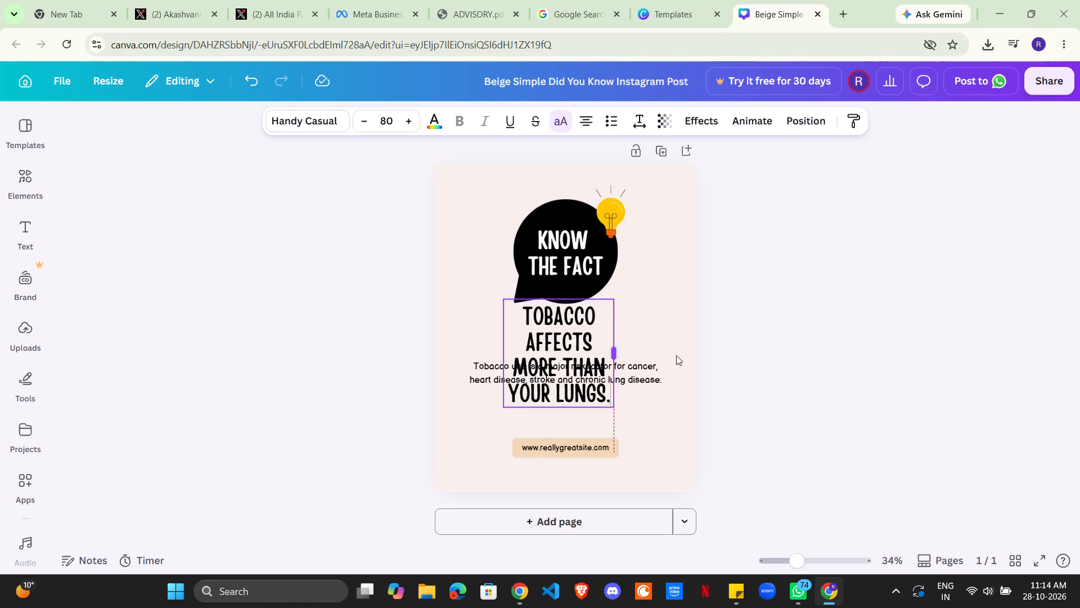
{"action": "left_click_drag", "start_coordinate": [676, 355], "coordinate": [805, 352]}
{"action": "double_click", "coordinate": [364, 122]}
{"action": "triple_click", "coordinate": [361, 123]}
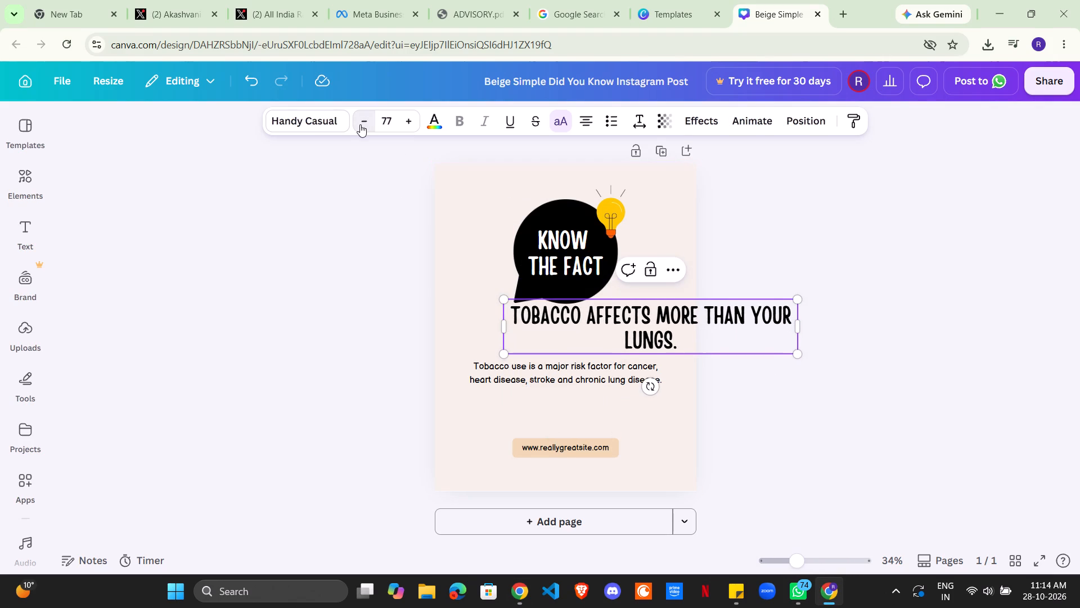
{"action": "triple_click", "coordinate": [357, 126]}
{"action": "triple_click", "coordinate": [357, 126]}
{"action": "triple_click", "coordinate": [357, 127]}
{"action": "double_click", "coordinate": [359, 129]}
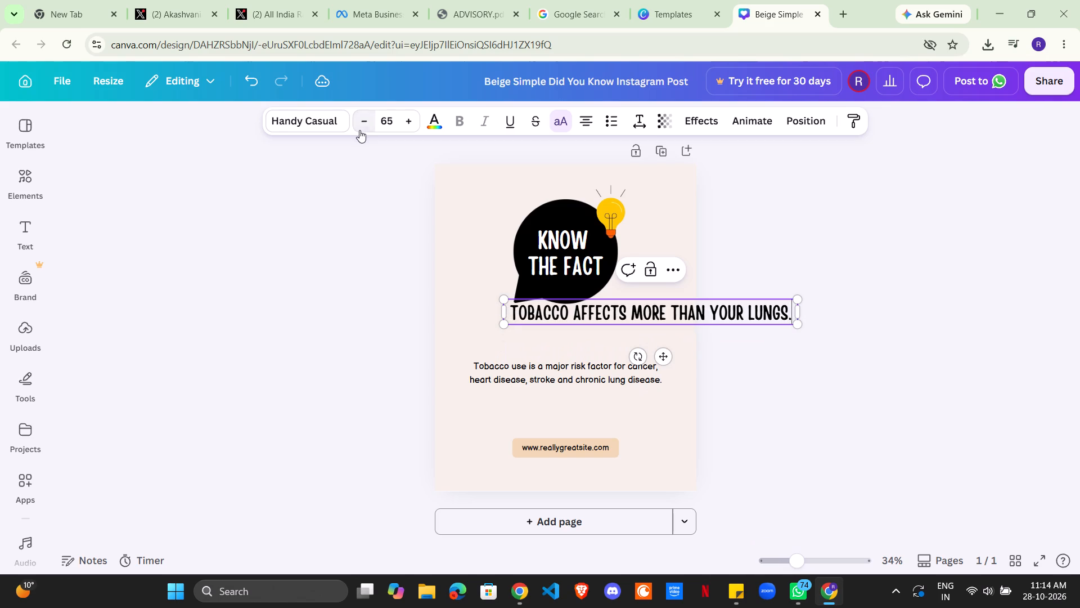
Move the headline between the speech bubble and body text, and scale it down to about size 53.6 to fit the card.
{"action": "left_click_drag", "start_coordinate": [760, 313], "coordinate": [713, 328]}
{"action": "left_click", "coordinate": [826, 362]}
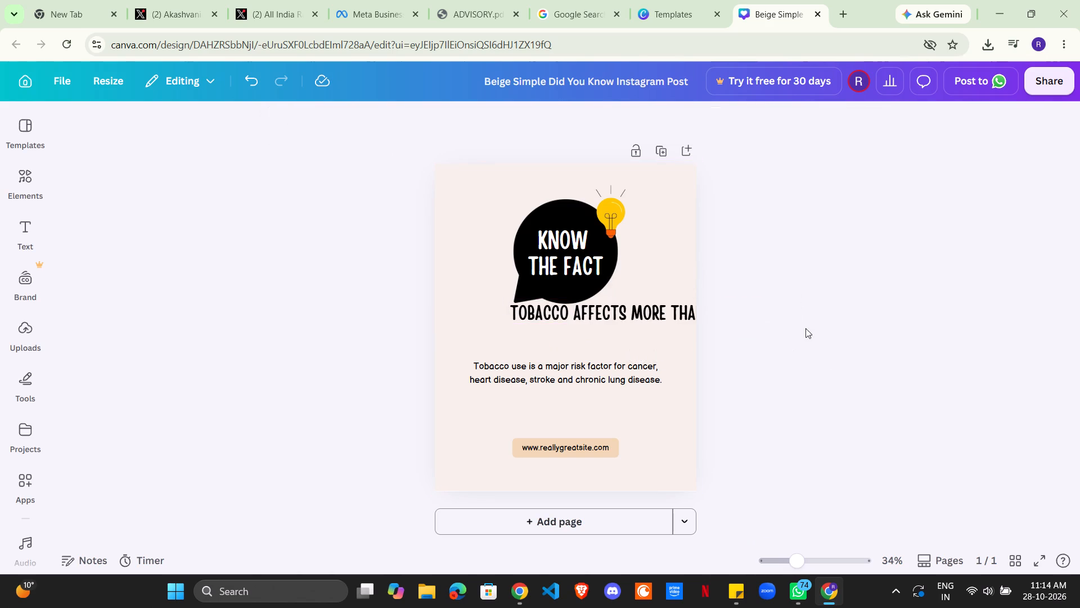
{"action": "left_click_drag", "start_coordinate": [676, 317], "coordinate": [609, 334]}
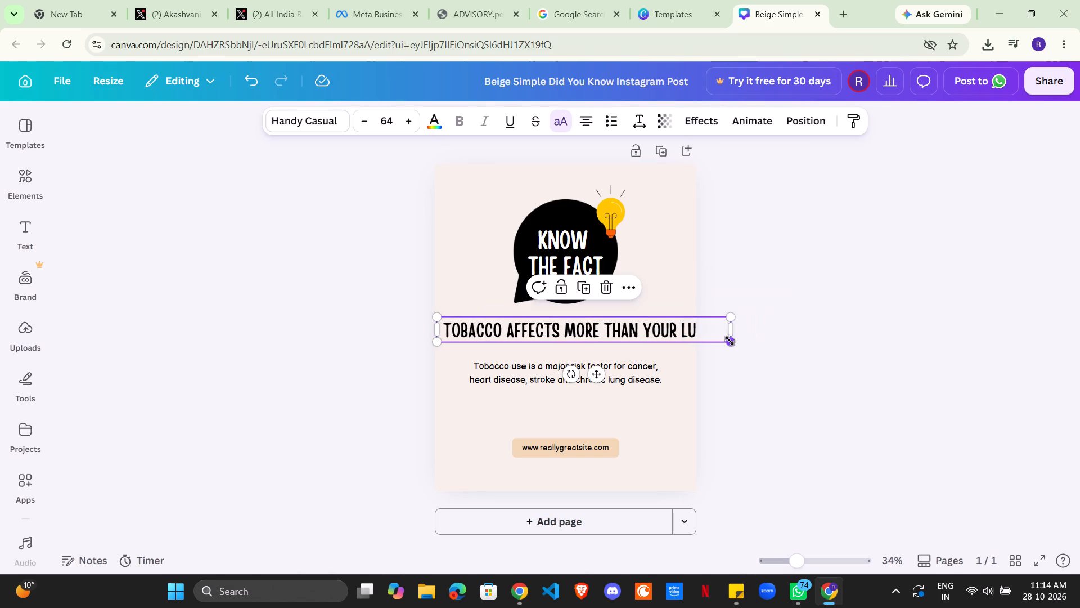
{"action": "left_click_drag", "start_coordinate": [729, 341], "coordinate": [682, 330]}
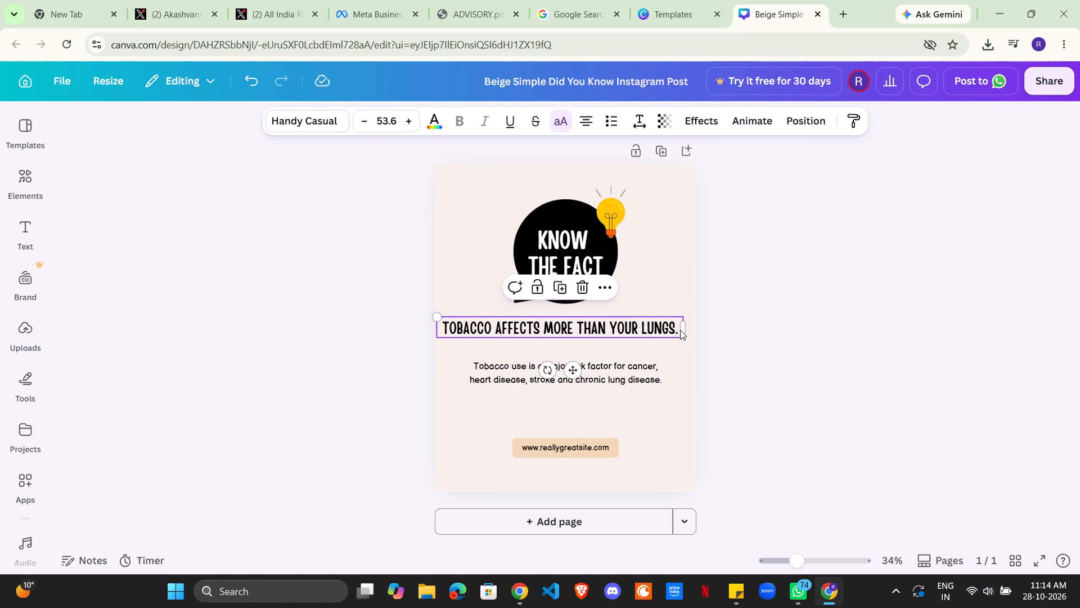
Delete the full stop at the end of the headline.
{"action": "double_click", "coordinate": [674, 331]}
{"action": "key", "text": "BackSpace"}
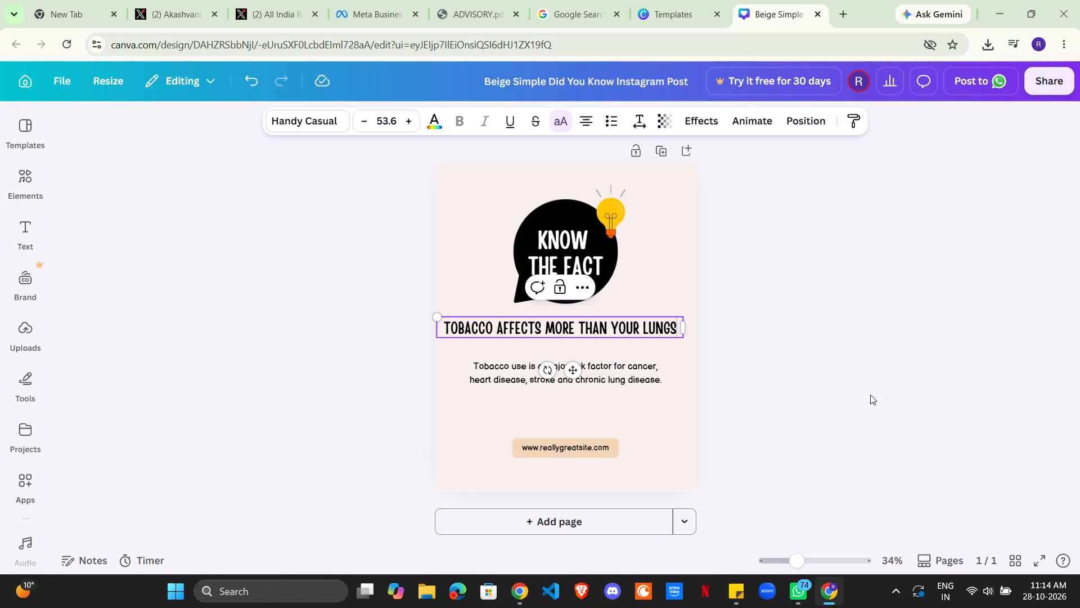
{"action": "left_click", "coordinate": [832, 358]}
Move the headline slightly lower and centre it horizontally on the card, just above the body text.
{"action": "left_click_drag", "start_coordinate": [594, 329], "coordinate": [599, 337]}
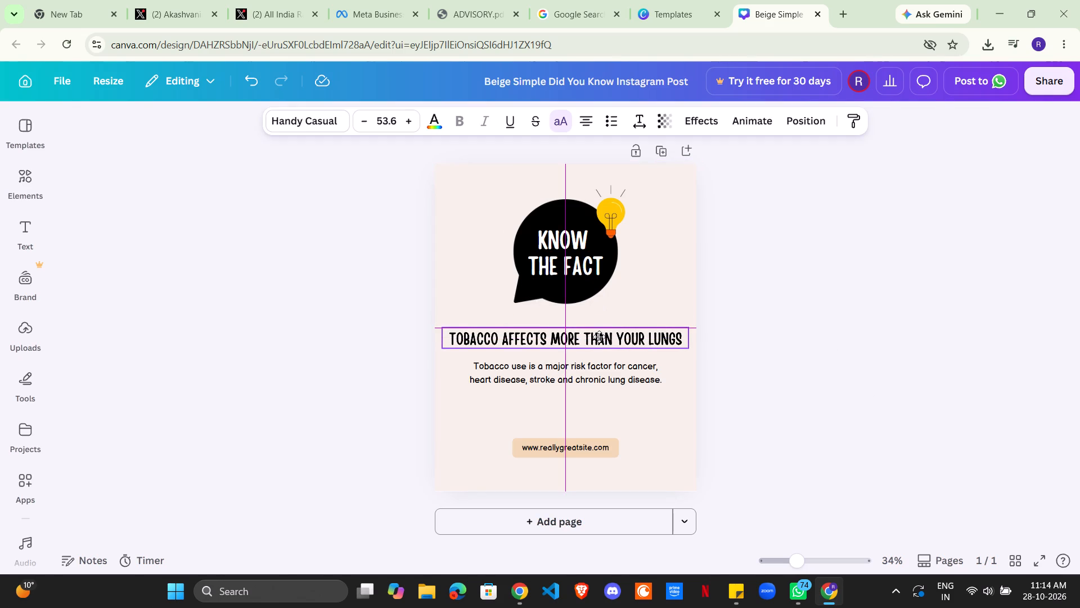
{"action": "left_click_drag", "start_coordinate": [599, 337], "coordinate": [600, 337]}
Scale the body text up to about size 31.8 and centre it horizontally on the card.
{"action": "left_click", "coordinate": [588, 368]}
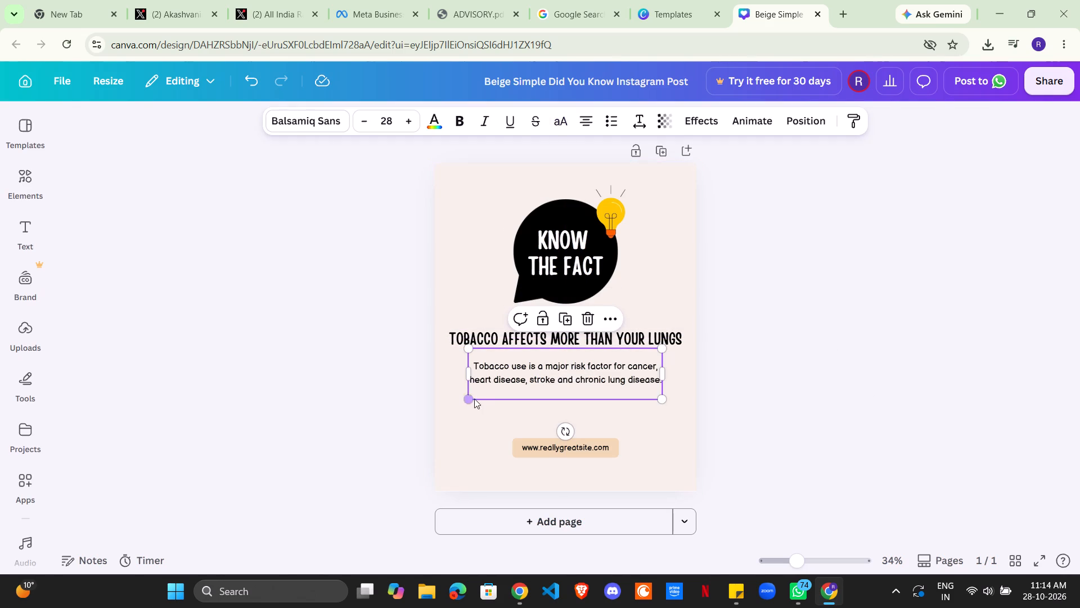
{"action": "left_click_drag", "start_coordinate": [472, 399], "coordinate": [454, 420]}
{"action": "left_click_drag", "start_coordinate": [593, 388], "coordinate": [607, 389]}
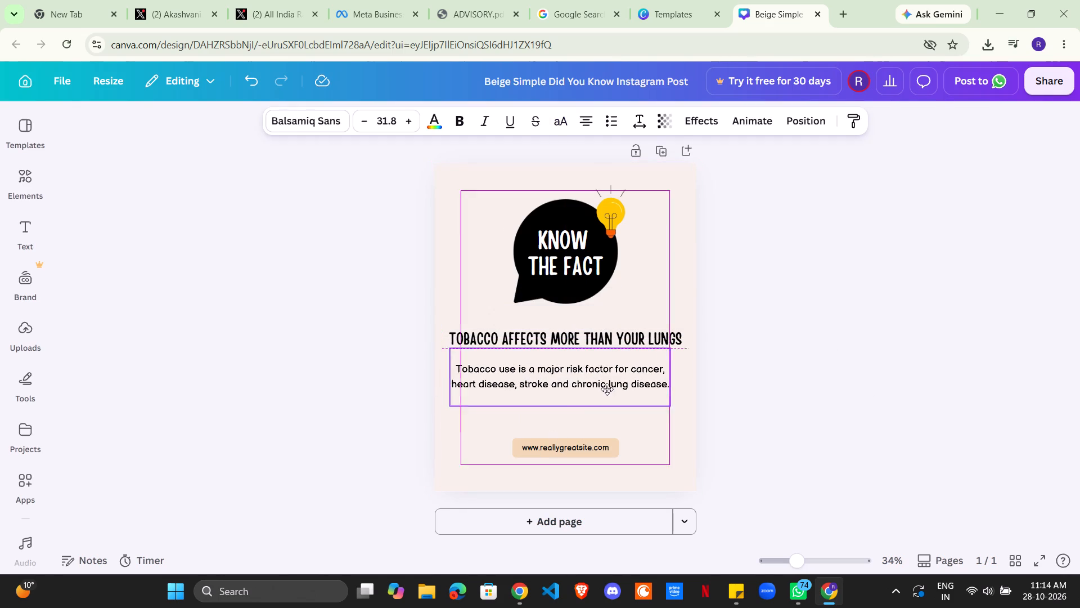
{"action": "left_click_drag", "start_coordinate": [607, 389], "coordinate": [608, 390]}
{"action": "left_click", "coordinate": [797, 388]}
Split the headline into two lines, with the second line starting at "THAN YOUR LUNGS".
{"action": "left_click", "coordinate": [639, 339]}
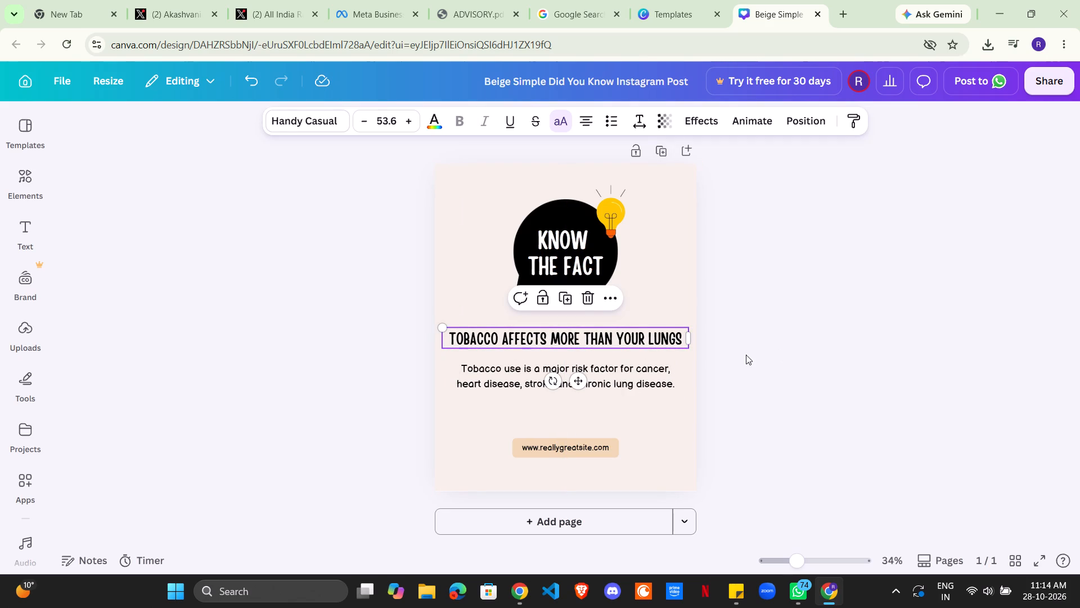
{"action": "double_click", "coordinate": [589, 337]}
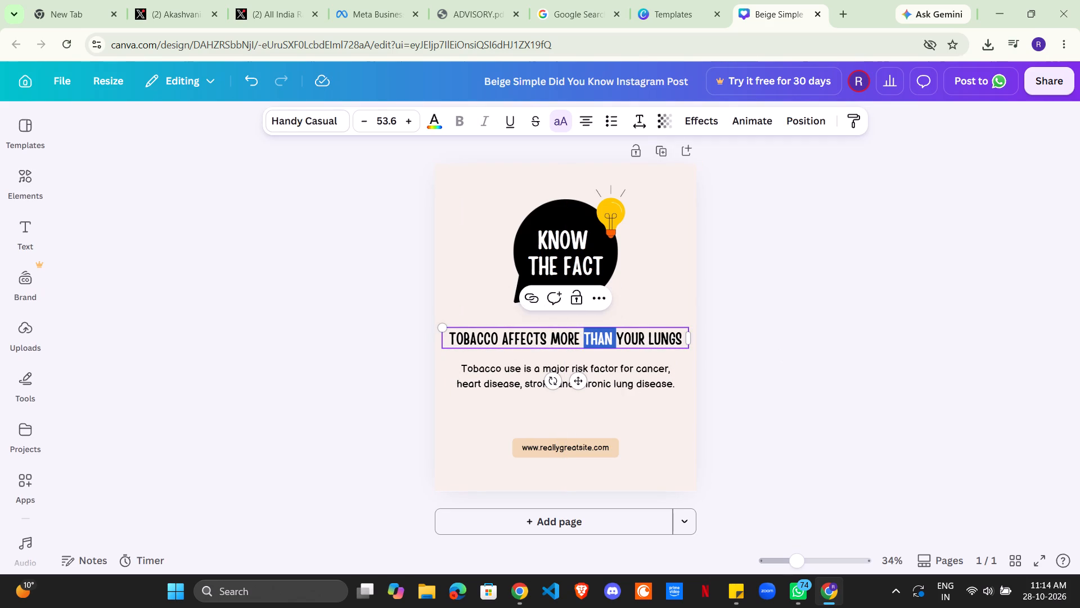
{"action": "left_click", "coordinate": [591, 342]}
{"action": "left_click", "coordinate": [586, 338]}
{"action": "key", "text": "Return"}
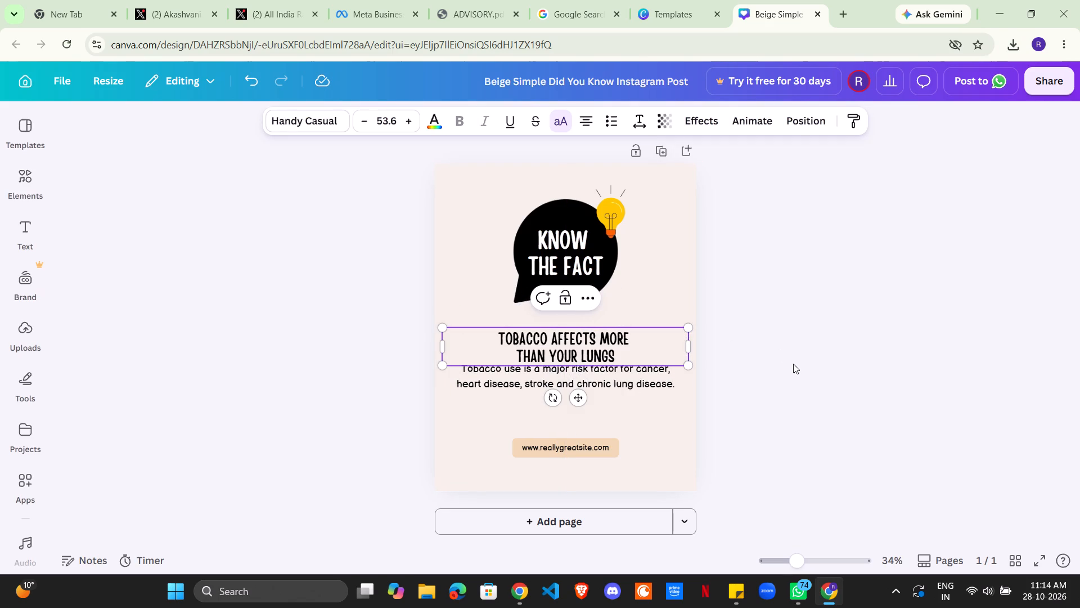
{"action": "left_click", "coordinate": [802, 361]}
Scale the two-line headline up to about font size 63.9.
{"action": "left_click", "coordinate": [592, 348]}
{"action": "left_click_drag", "start_coordinate": [442, 330], "coordinate": [420, 314]}
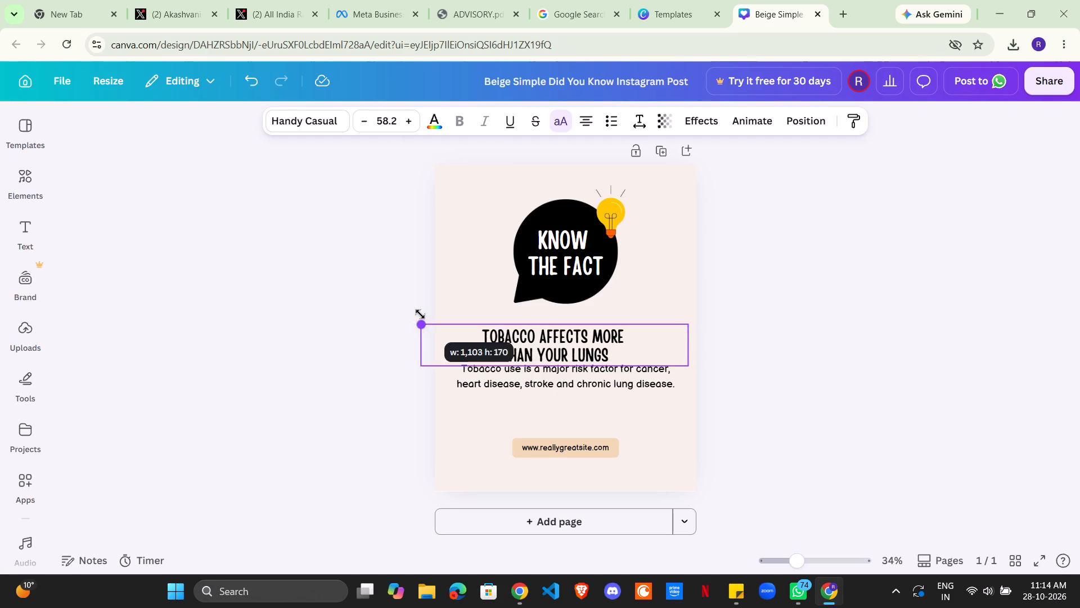
{"action": "left_click_drag", "start_coordinate": [420, 314], "coordinate": [399, 293]}
{"action": "left_click", "coordinate": [836, 370]}
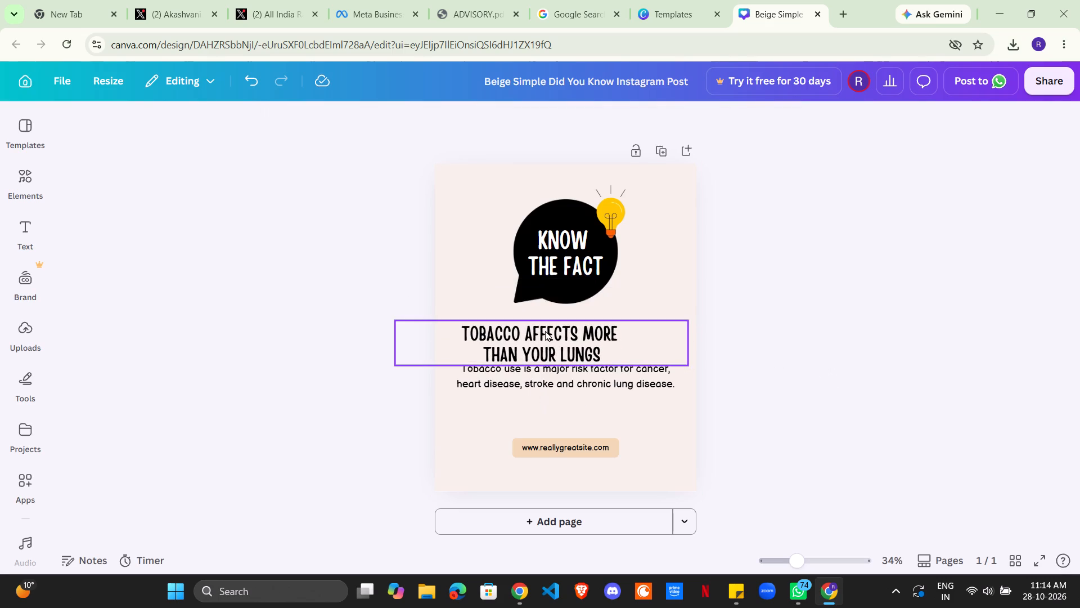
Centre the enlarged headline horizontally on the card, between the speech bubble and the body text.
{"action": "left_click_drag", "start_coordinate": [546, 332], "coordinate": [573, 333]}
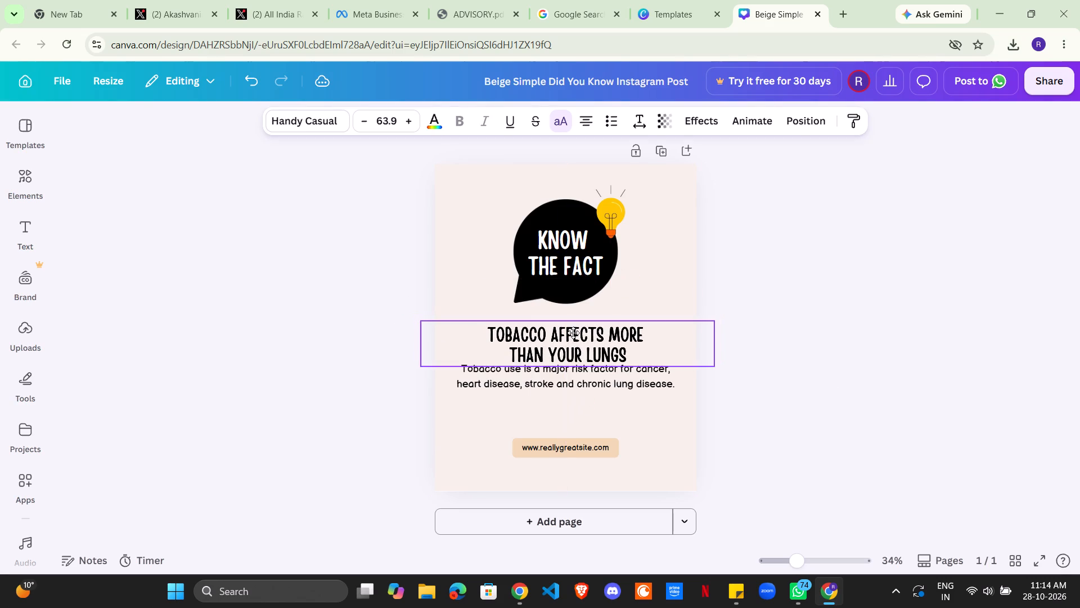
{"action": "left_click_drag", "start_coordinate": [573, 333], "coordinate": [569, 328]}
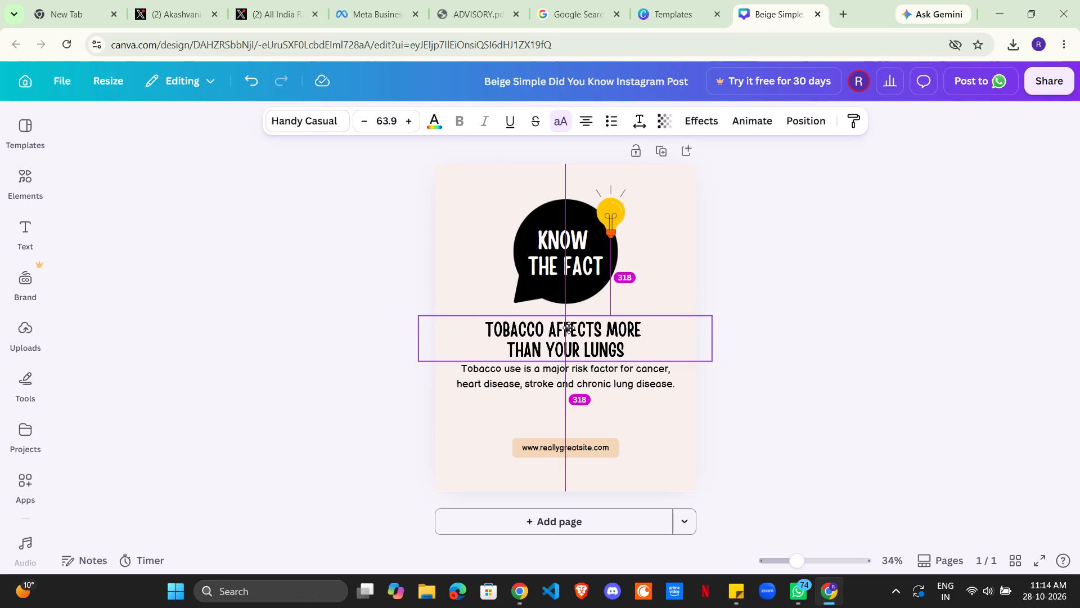
{"action": "left_click_drag", "start_coordinate": [569, 328], "coordinate": [569, 327]}
{"action": "left_click", "coordinate": [870, 397]}
Nudge the body text down in small increments to leave a gap beneath the headline.
{"action": "left_click", "coordinate": [597, 381]}
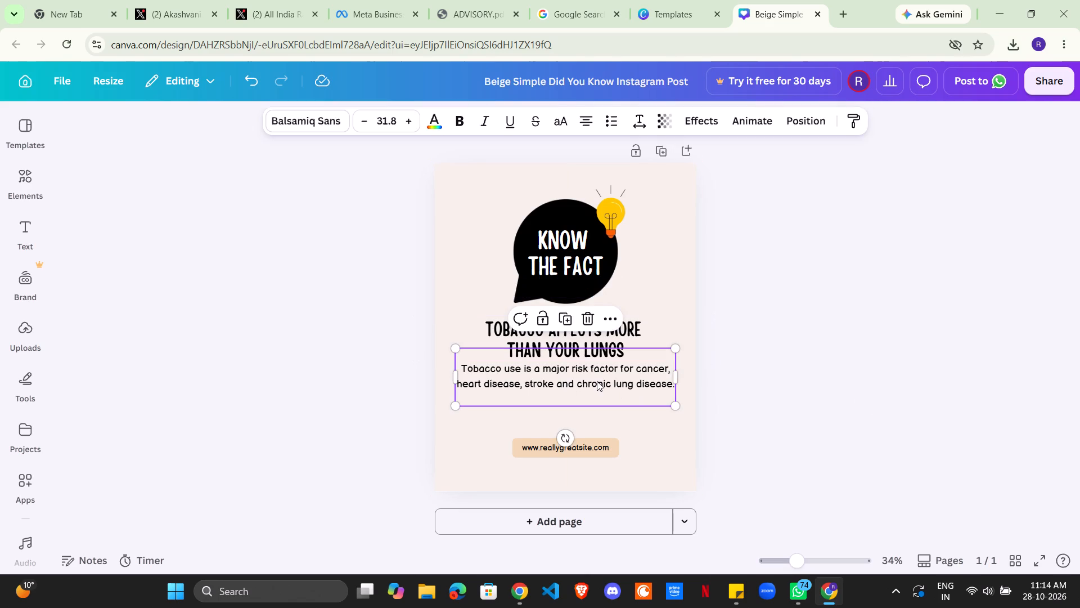
{"action": "key", "text": "Down"}
{"action": "key", "text": "Down"}
{"action": "key", "text": "Down"}
{"action": "key", "text": "Down"}
{"action": "key", "text": "Down"}
{"action": "key", "text": "Down"}
{"action": "key", "text": "Down"}
{"action": "key", "text": "Down"}
{"action": "key", "text": "Down"}
{"action": "key", "text": "Down"}
{"action": "key", "text": "Down"}
{"action": "key", "text": "Down"}
{"action": "key", "text": "Down"}
{"action": "key", "text": "Down"}
{"action": "key", "text": "Down"}
{"action": "key", "text": "Down"}
{"action": "key", "text": "Down"}
{"action": "key", "text": "Down"}
{"action": "key", "text": "Down"}
{"action": "key", "text": "Down"}
{"action": "key", "text": "Down"}
{"action": "key", "text": "Down"}
{"action": "key", "text": "Down"}
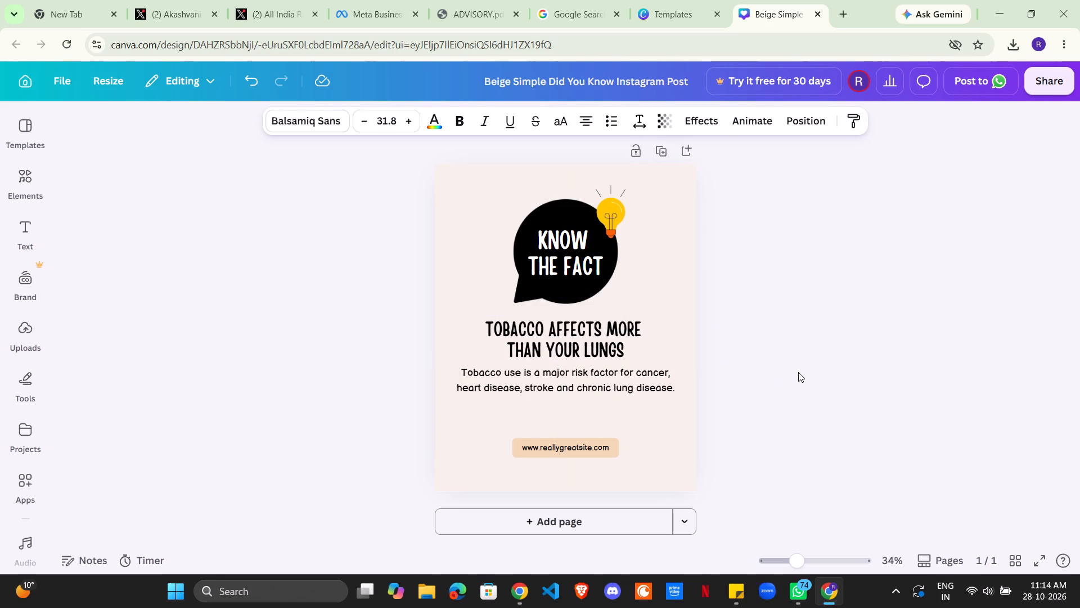
{"action": "left_click", "coordinate": [830, 363]}
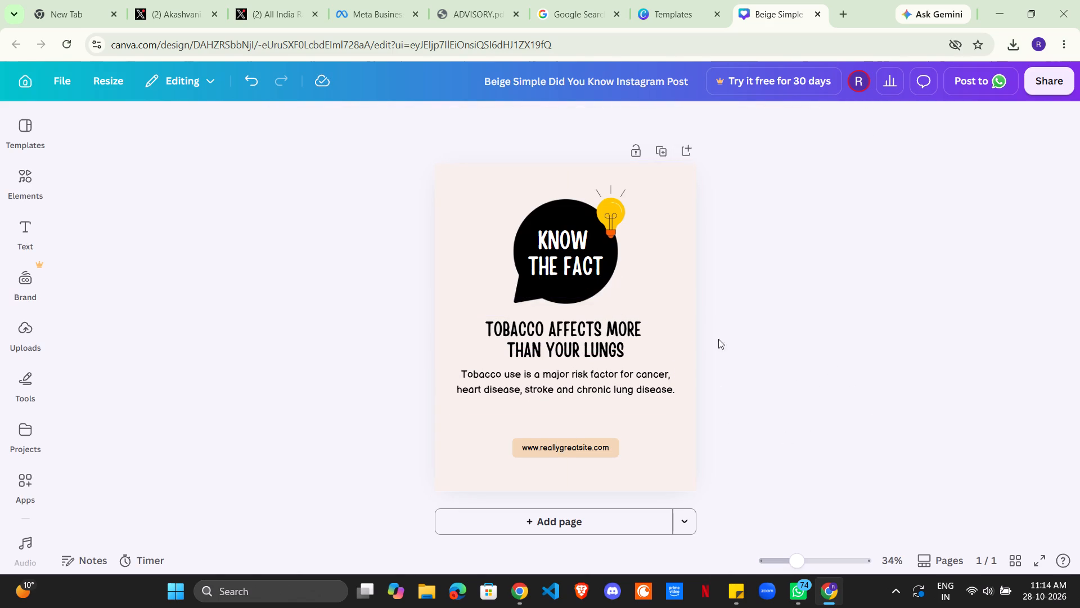
Start a web search beginning with "lun" in a new browser tab.
{"action": "left_click", "coordinate": [844, 17]}
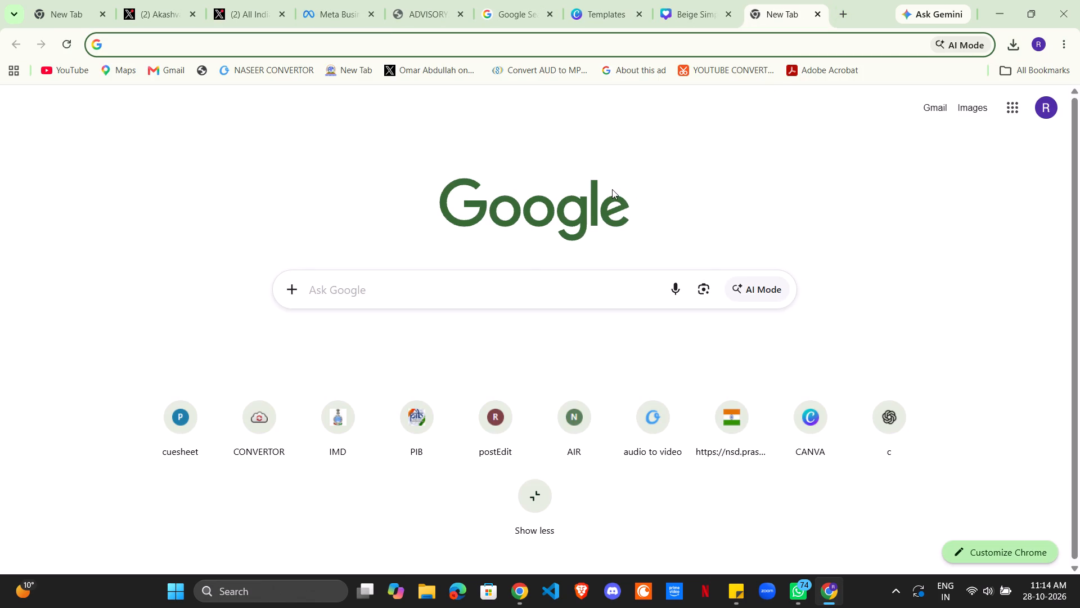
{"action": "type", "text": "li"}
{"action": "key", "text": "BackSpace"}
{"action": "type", "text": "un"}
{"action": "key", "text": "BackSpace"}
{"action": "key", "text": "BackSpace"}
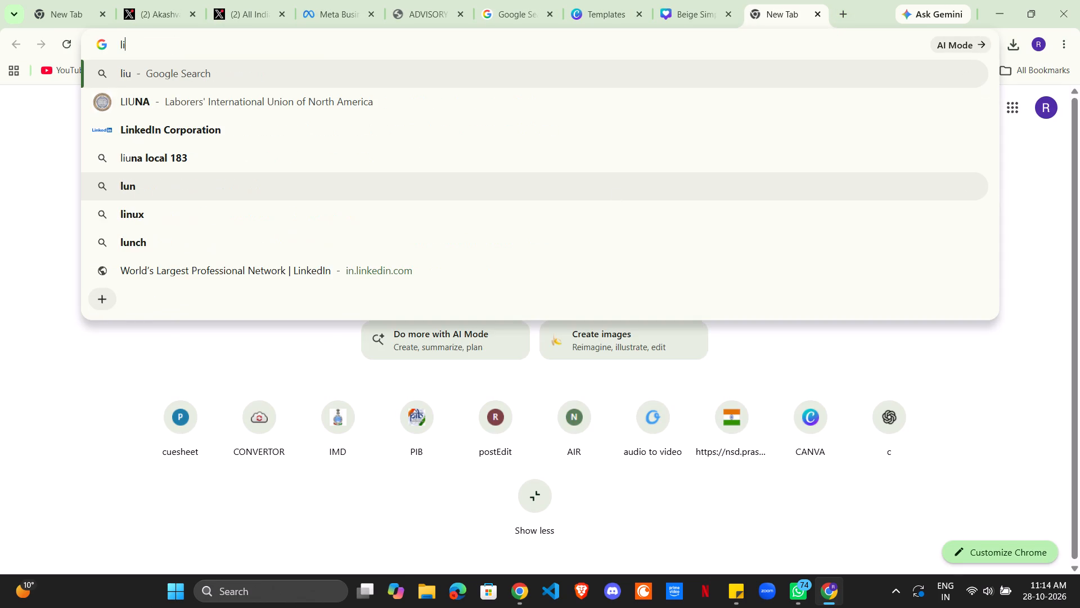
{"action": "key", "text": "BackSpace"}
{"action": "type", "text": "un"}
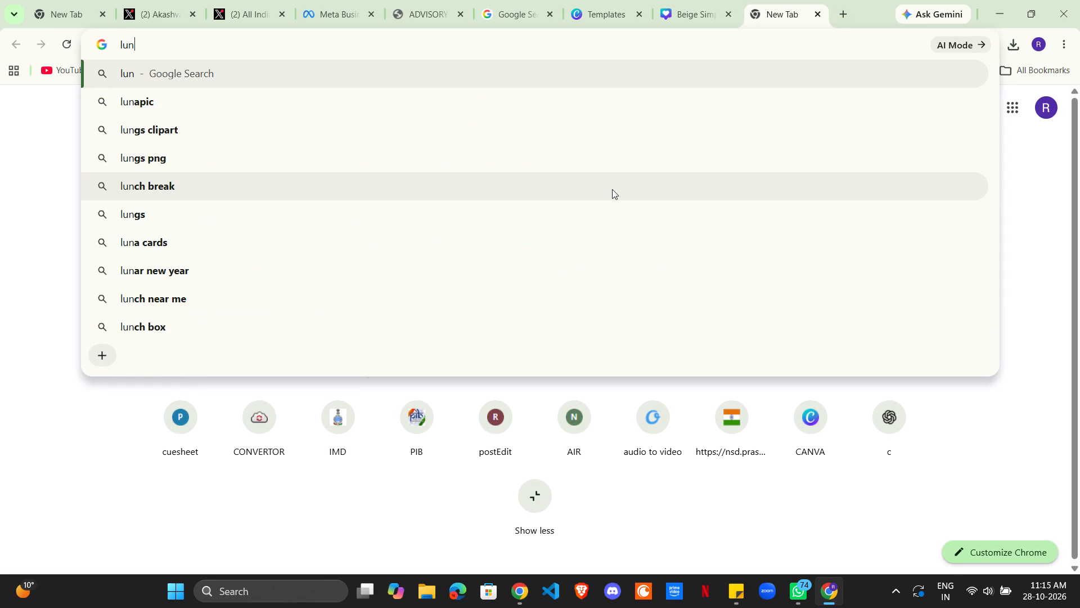
Complete the web search query as "lungs image tobacco" and run it.
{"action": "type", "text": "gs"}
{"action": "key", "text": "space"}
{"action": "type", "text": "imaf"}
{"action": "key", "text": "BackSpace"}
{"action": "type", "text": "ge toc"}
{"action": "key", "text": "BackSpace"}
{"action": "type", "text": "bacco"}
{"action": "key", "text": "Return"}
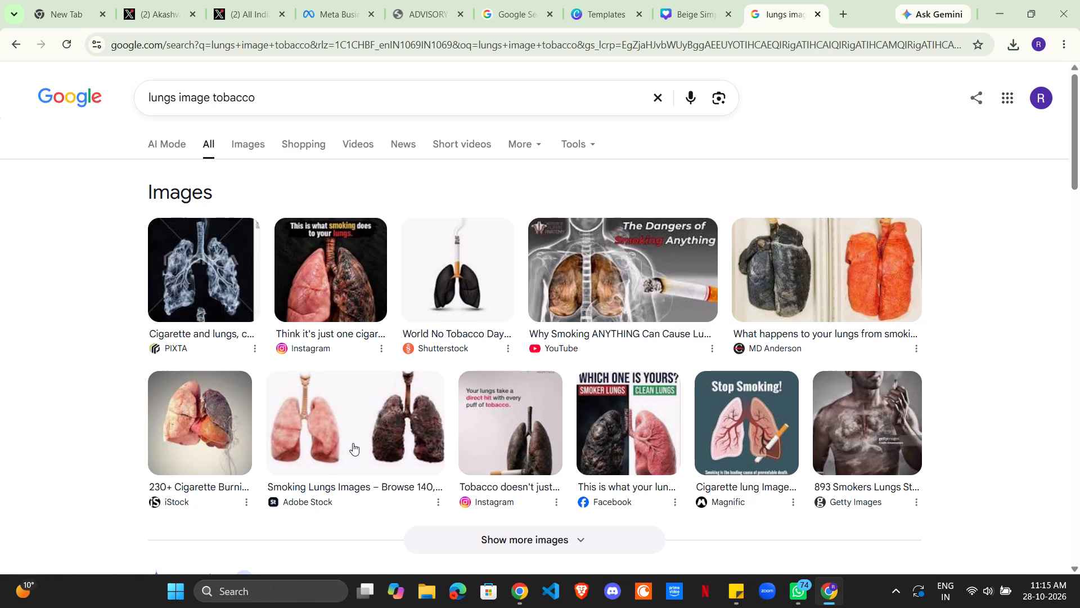
Examine the smoker's lung image results, previewing the Instagram lung comparison and the Shutterstock World No Tobacco Day black lungs with its related images.
{"action": "scroll", "coordinate": [382, 421], "scroll_direction": "down", "scroll_amount": 4}
{"action": "scroll", "coordinate": [394, 418], "scroll_direction": "up", "scroll_amount": 3}
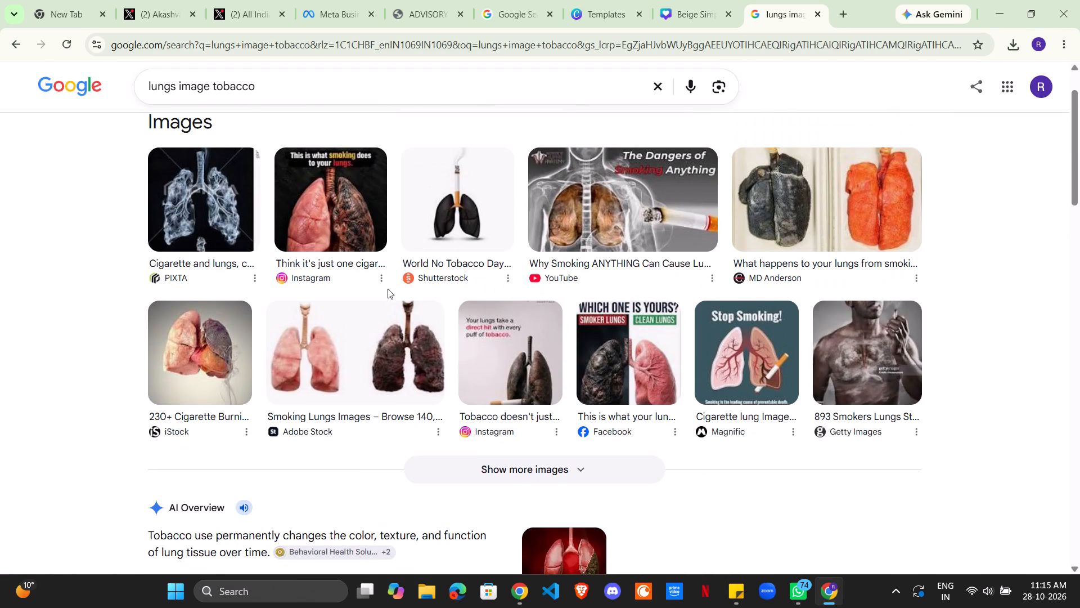
{"action": "left_click", "coordinate": [365, 209]}
{"action": "left_click", "coordinate": [526, 237]}
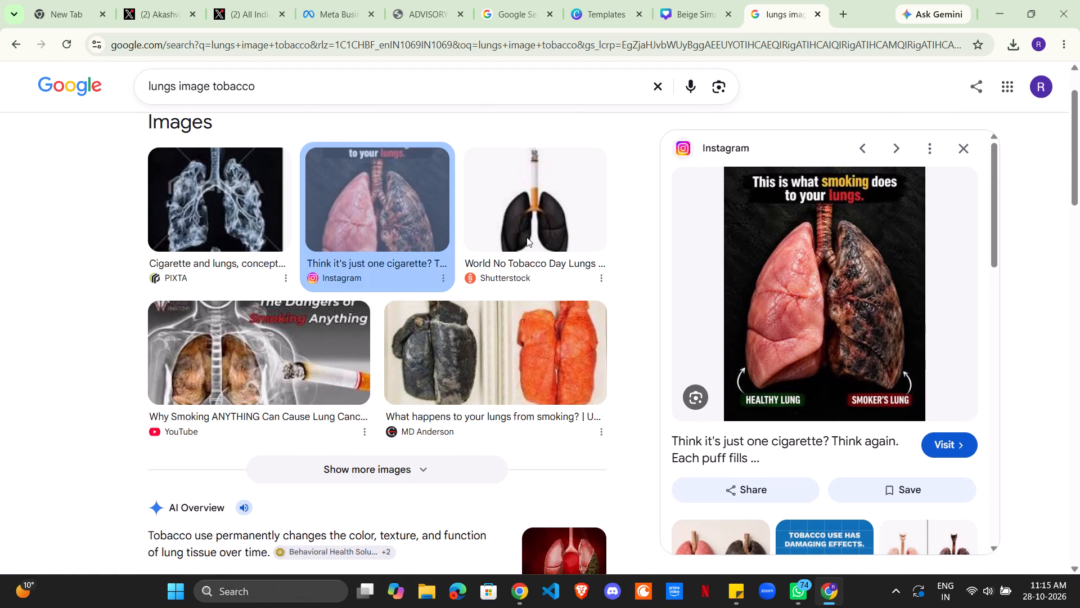
{"action": "scroll", "coordinate": [793, 353], "scroll_direction": "down", "scroll_amount": 2}
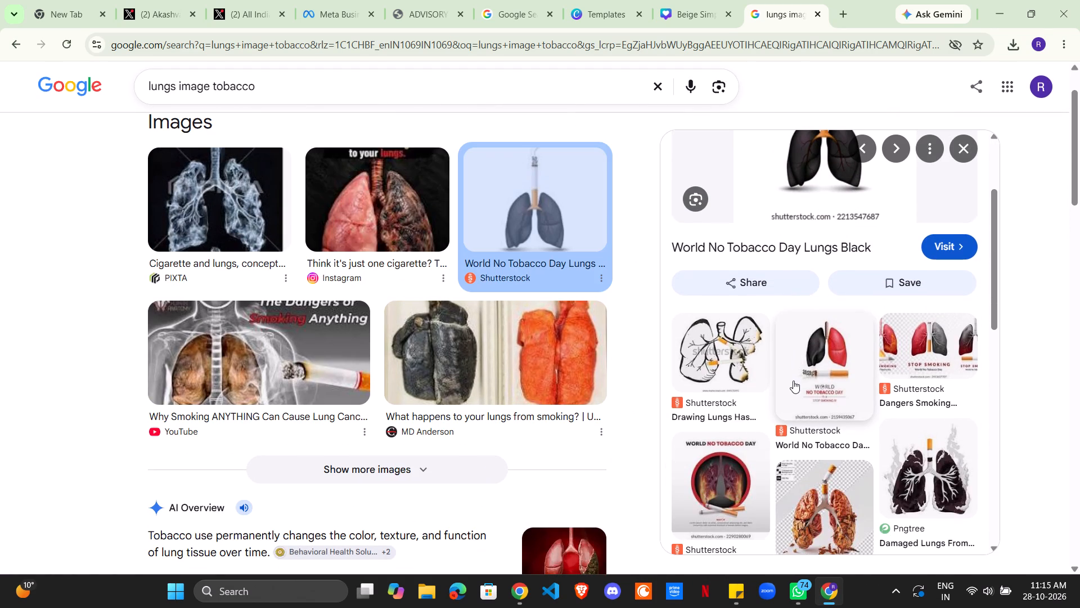
{"action": "scroll", "coordinate": [838, 426], "scroll_direction": "down", "scroll_amount": 2}
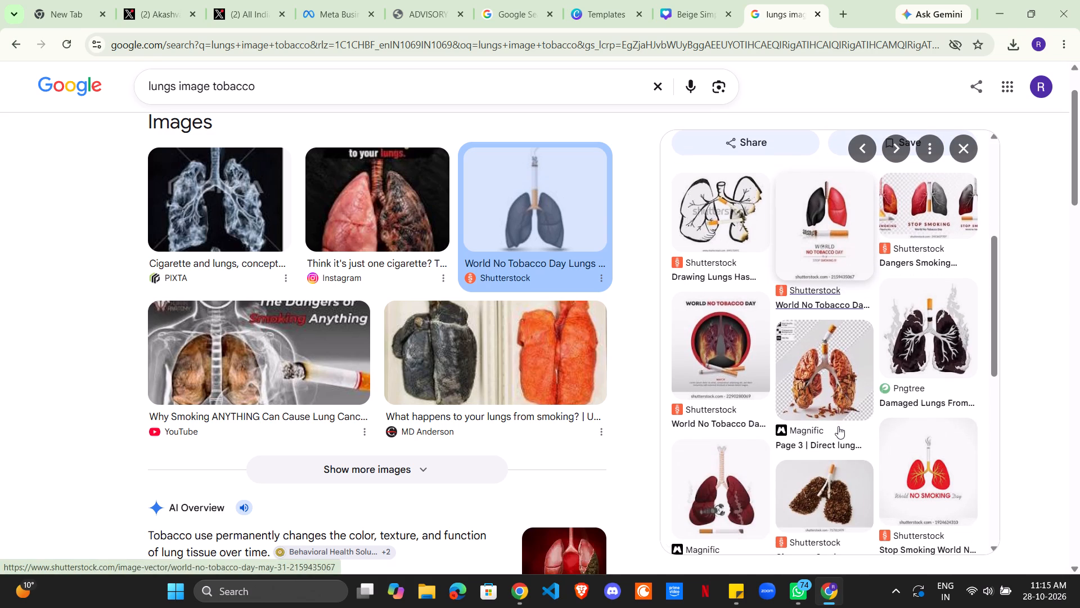
{"action": "scroll", "coordinate": [825, 440], "scroll_direction": "up", "scroll_amount": 1}
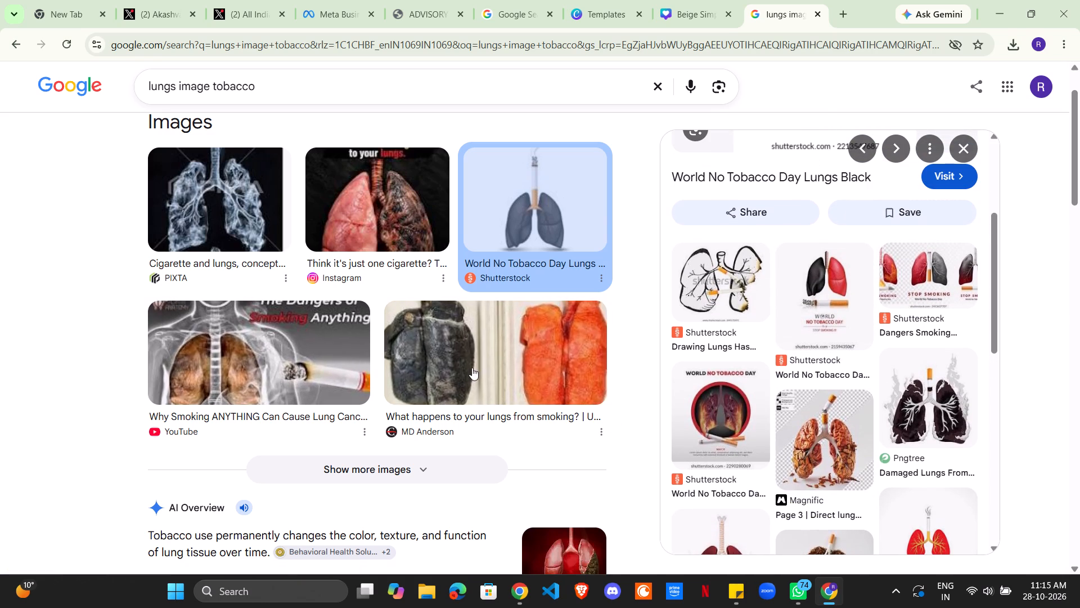
{"action": "left_click", "coordinate": [964, 158]}
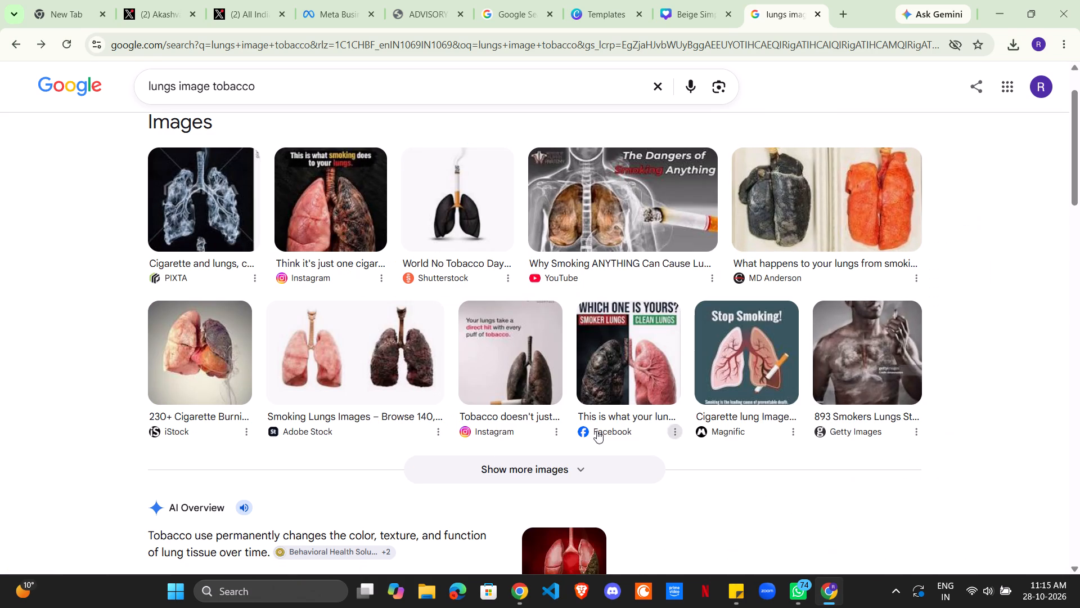
{"action": "left_click", "coordinate": [547, 481]}
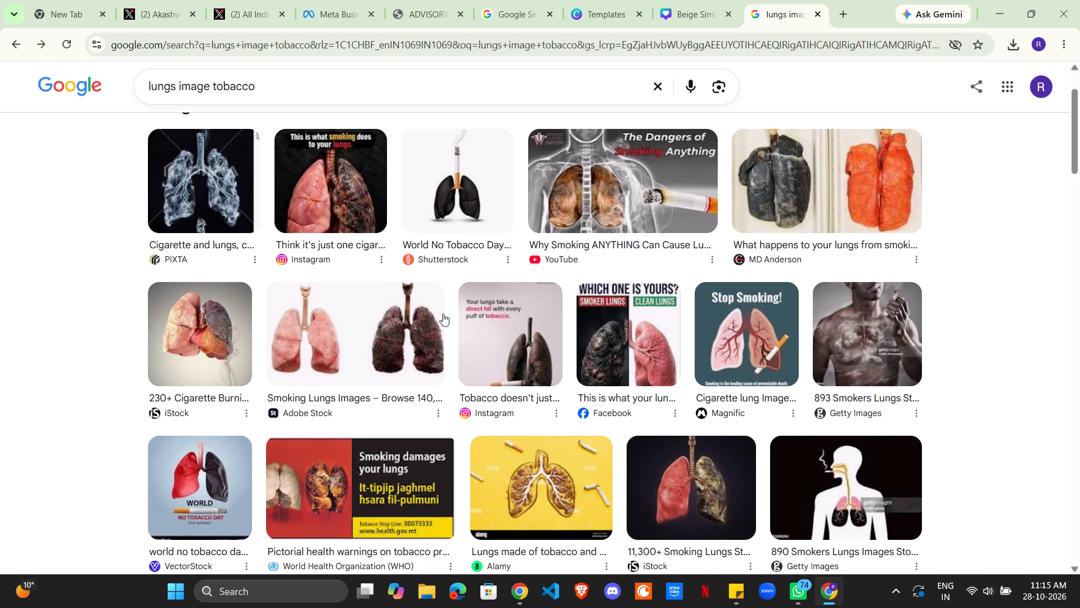
{"action": "left_click", "coordinate": [458, 197]}
{"action": "scroll", "coordinate": [783, 361], "scroll_direction": "down", "scroll_amount": 4}
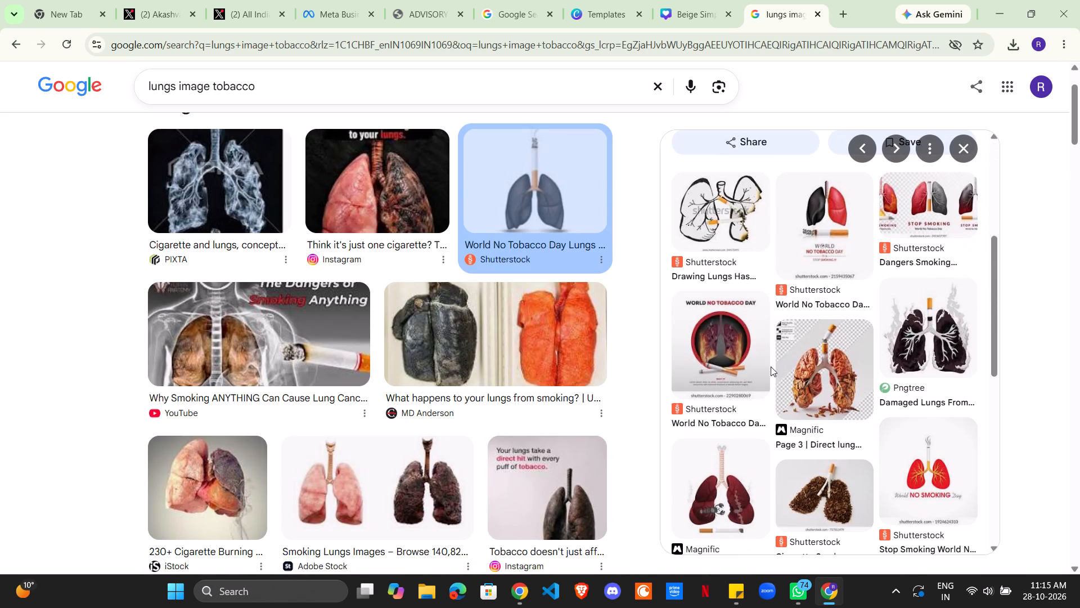
{"action": "scroll", "coordinate": [770, 365], "scroll_direction": "down", "scroll_amount": 4}
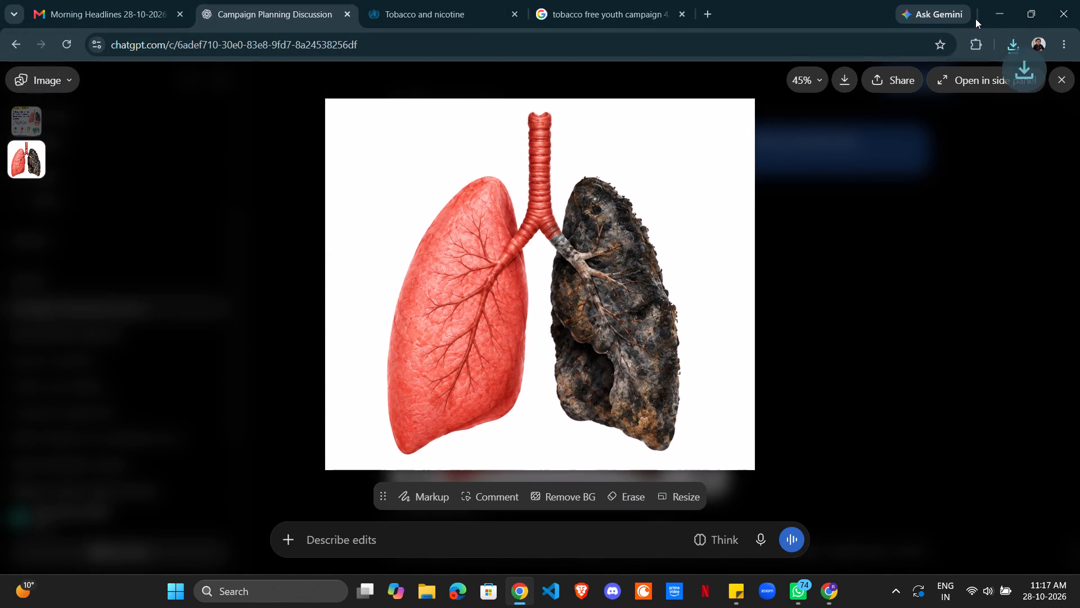
Switch from the ChatGPT lungs image to the Know the Fact card in Canva and make its browser window smaller than full screen.
{"action": "left_click", "coordinate": [994, 10]}
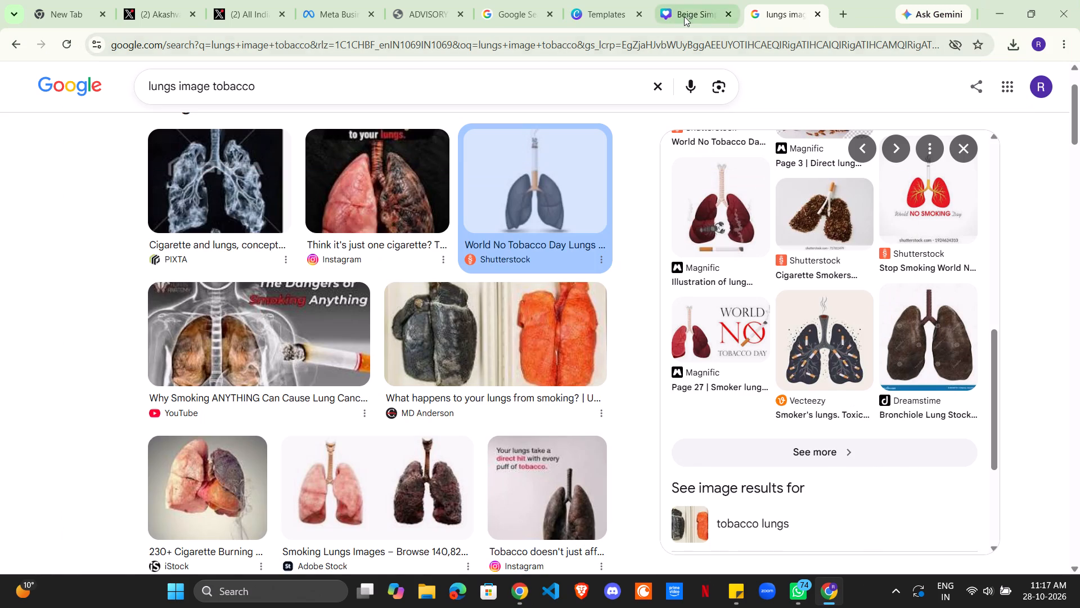
{"action": "left_click", "coordinate": [684, 16]}
{"action": "left_click_drag", "start_coordinate": [868, 14], "coordinate": [901, 35]}
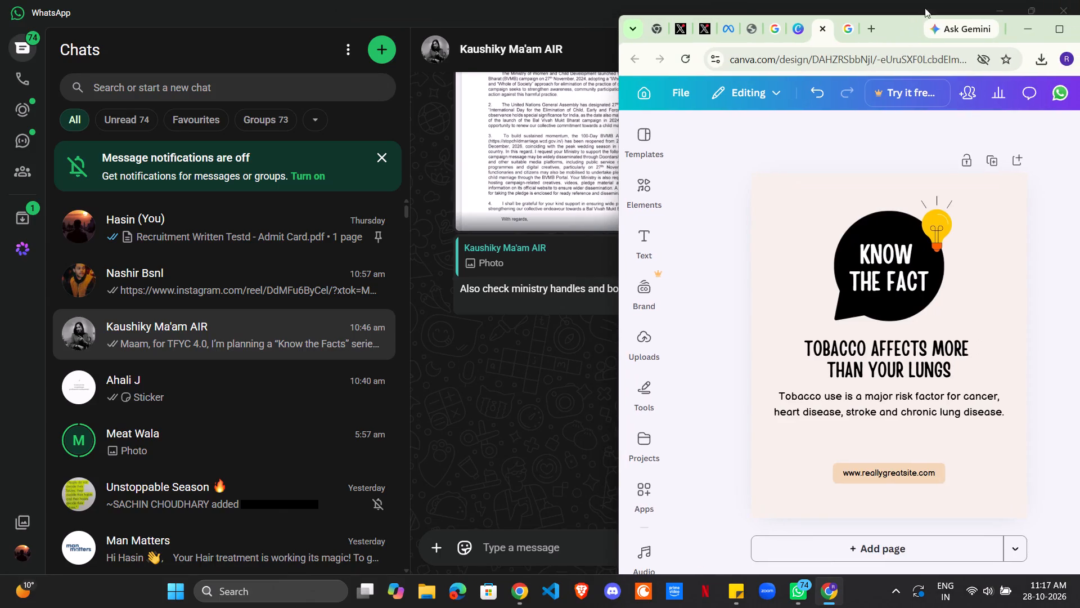
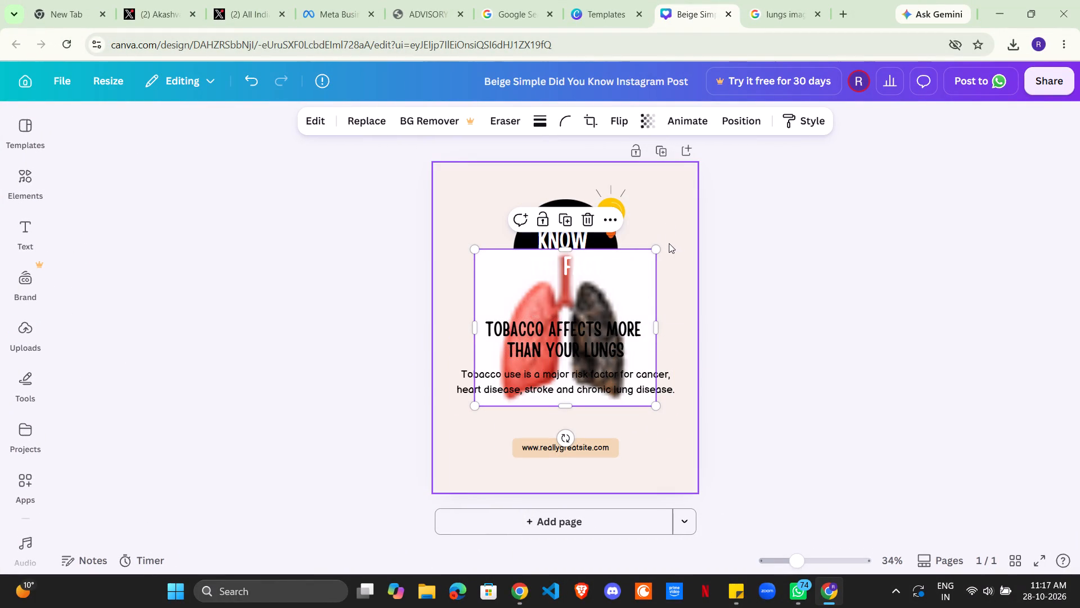
Delete the blurry lungs image with the white background from the "Know the fact" card.
{"action": "key", "text": "Delete"}
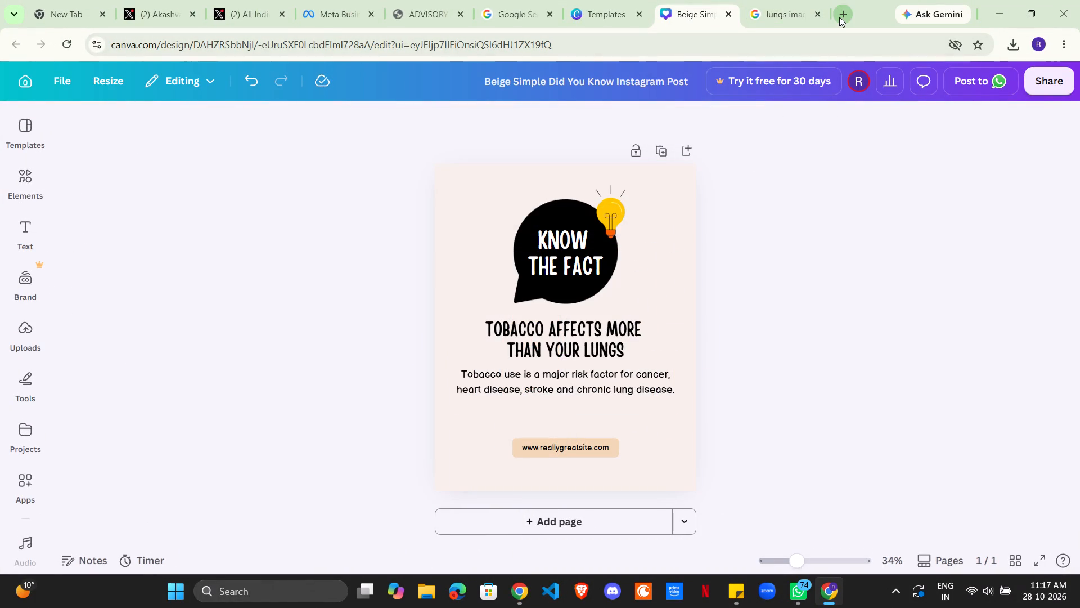
Search the web for "remove background" in a new browser tab and open the remove.bg site.
{"action": "left_click", "coordinate": [839, 17]}
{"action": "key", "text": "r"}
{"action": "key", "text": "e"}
{"action": "left_click", "coordinate": [369, 104]}
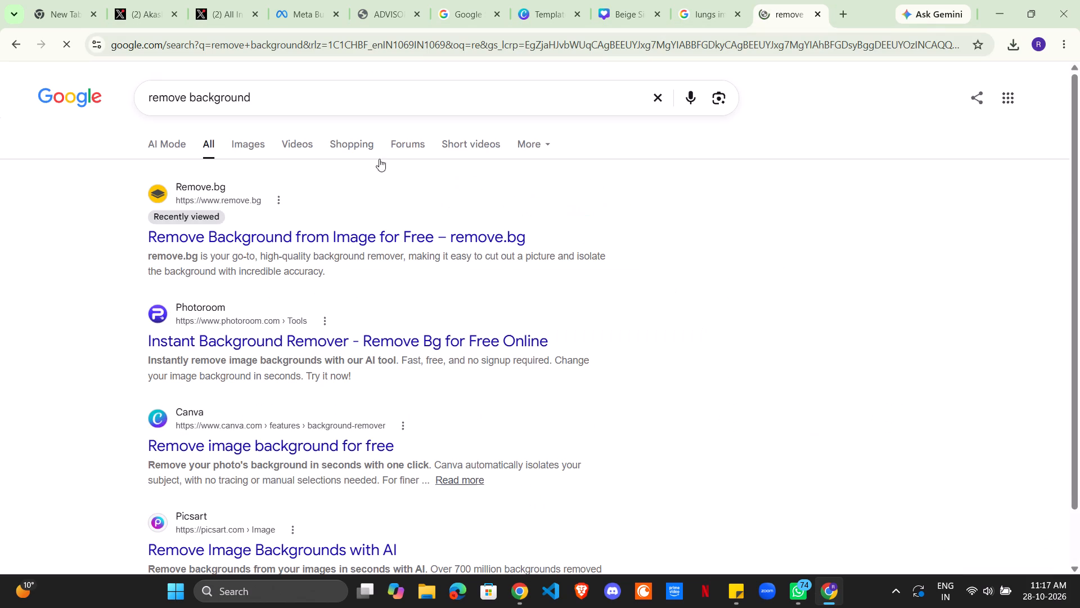
{"action": "left_click", "coordinate": [302, 245]}
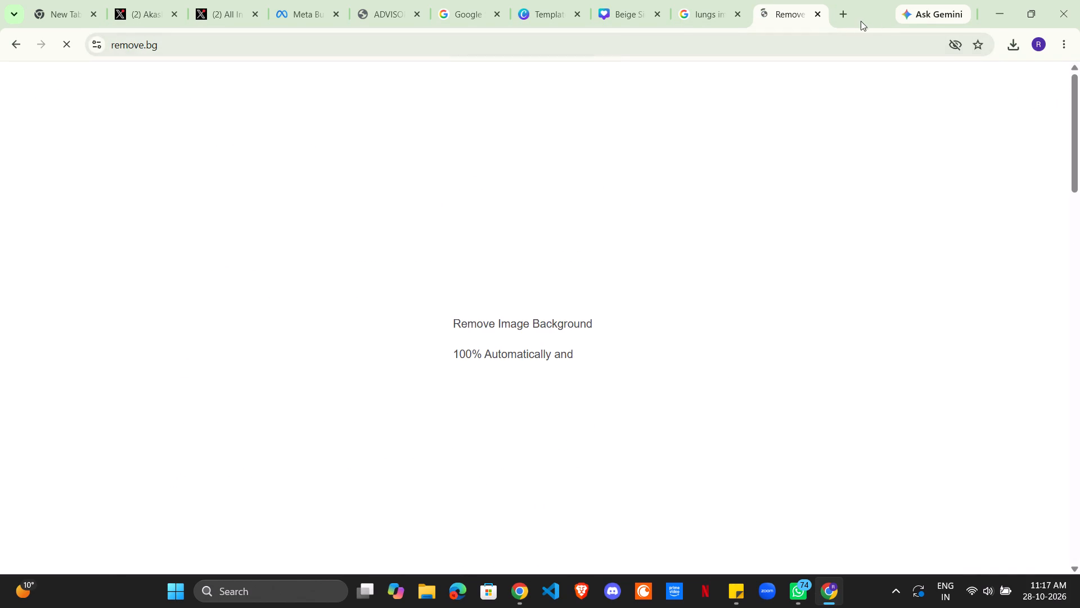
Shrink the browser window to expose the desktop and upload the "Healthy and Diseased L..." lungs image to remove.bg.
{"action": "left_click_drag", "start_coordinate": [862, 19], "coordinate": [901, 37]}
{"action": "left_click_drag", "start_coordinate": [556, 22], "coordinate": [821, 334]}
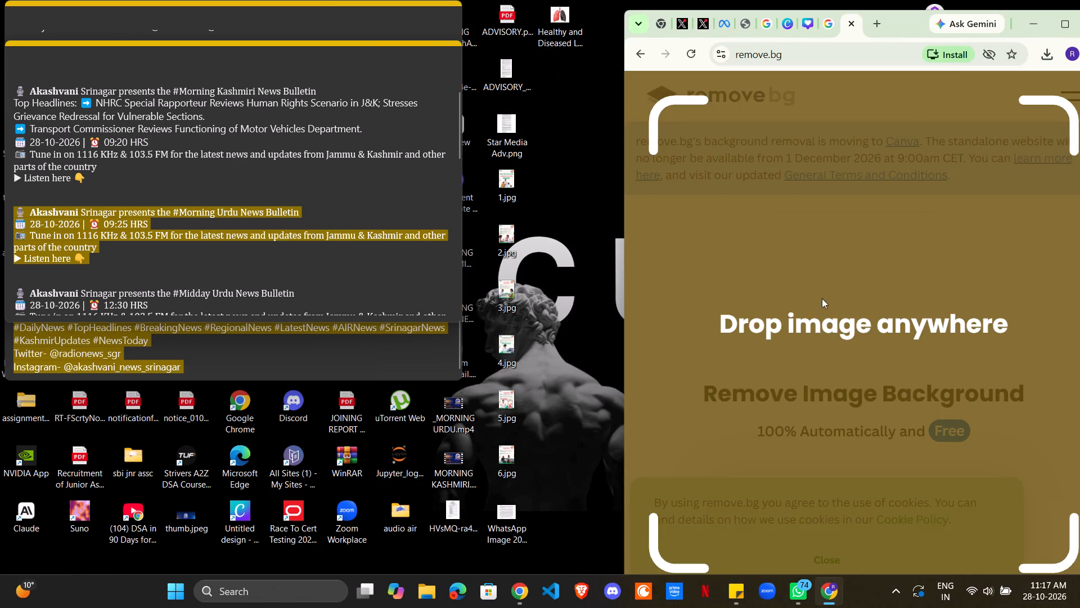
Download the free 537 x 464 preview of the background-removed lungs image and save it as a PNG on the Desktop.
{"action": "left_click_drag", "start_coordinate": [894, 33], "coordinate": [833, 0]}
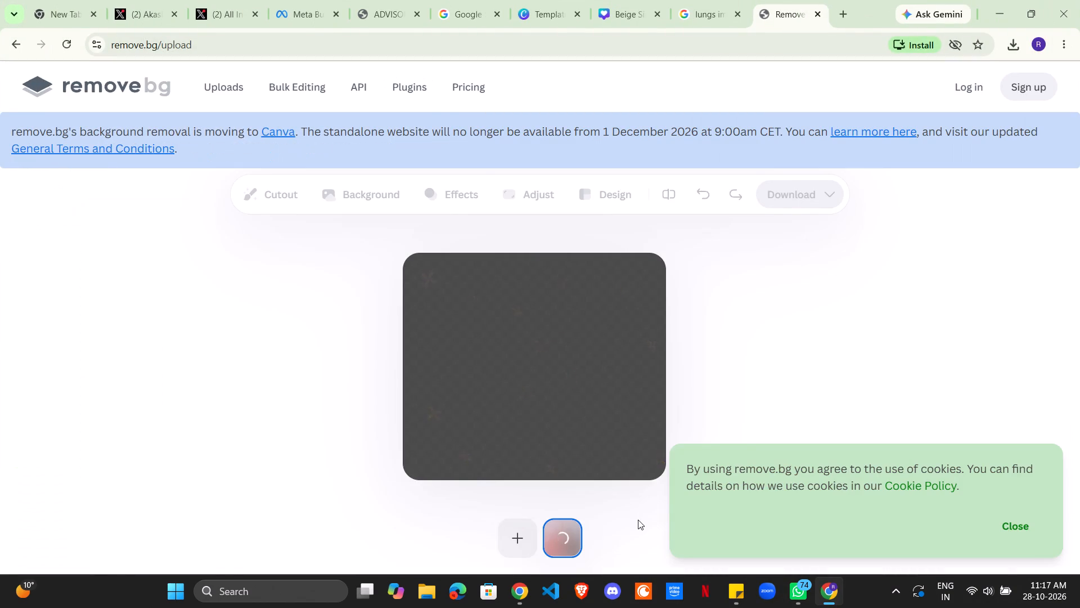
{"action": "left_click", "coordinate": [1010, 523]}
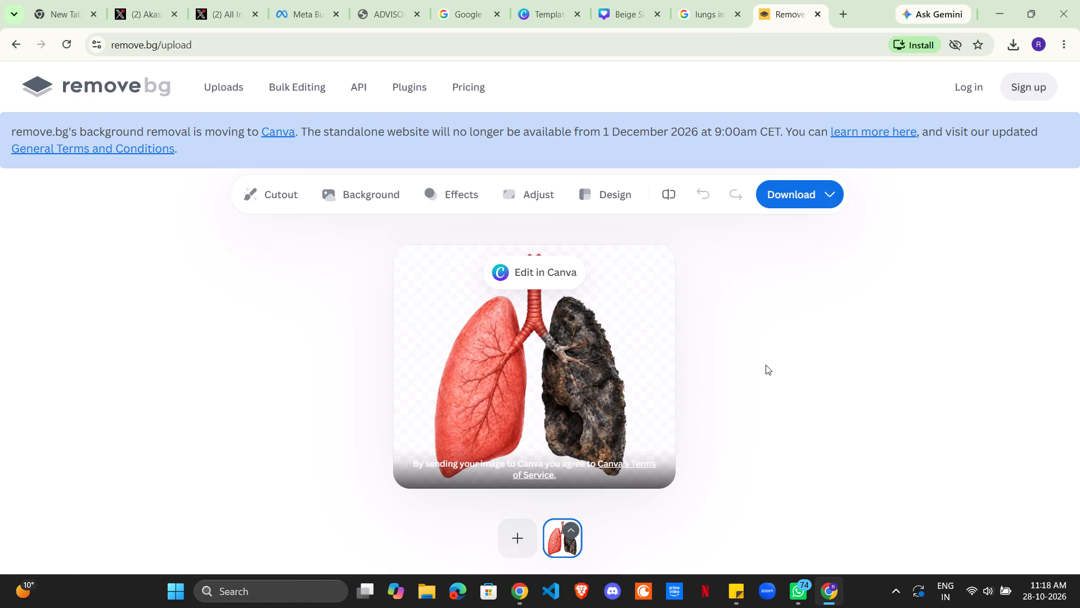
{"action": "left_click", "coordinate": [815, 195]}
{"action": "left_click", "coordinate": [777, 239]}
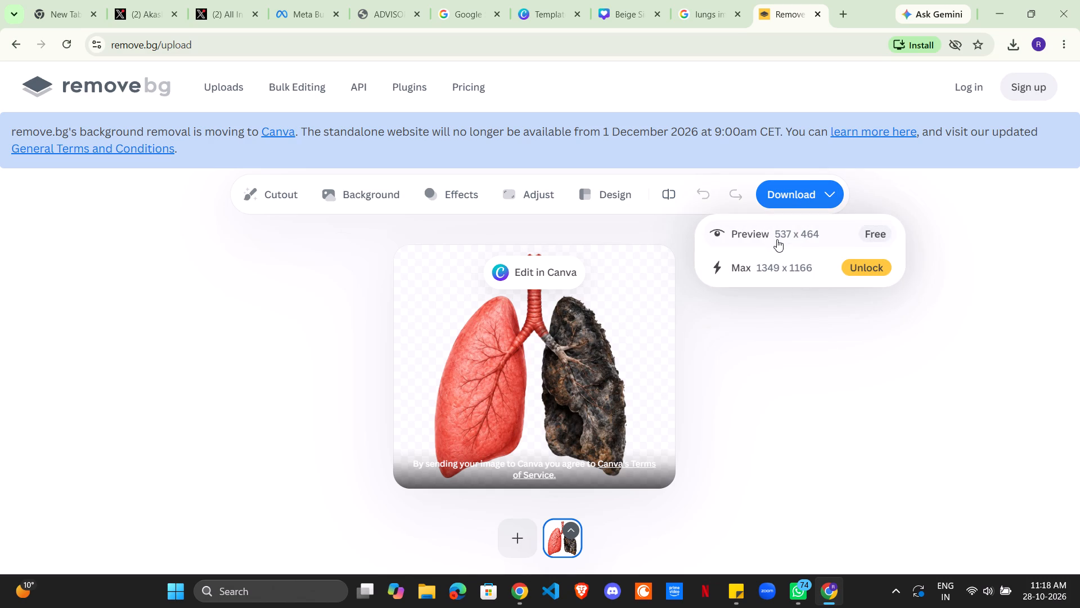
{"action": "left_click", "coordinate": [387, 357]}
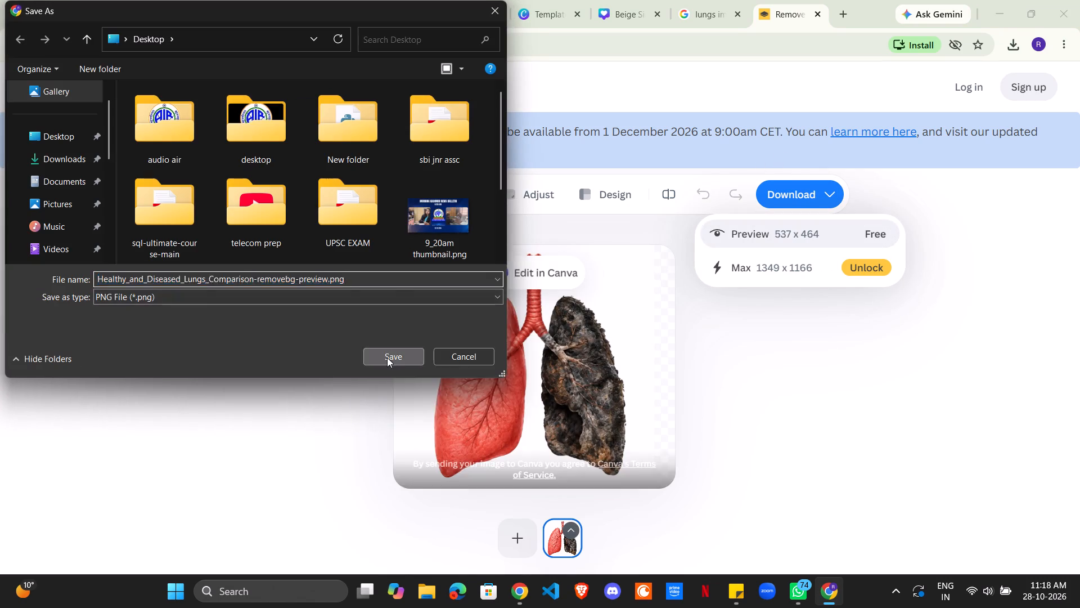
Switch to the Canva card, add the background-removed lungs PNG from the desktop, and centre it behind the fact text.
{"action": "left_click", "coordinate": [631, 0]}
{"action": "left_click_drag", "start_coordinate": [870, 17], "coordinate": [879, 39]}
{"action": "left_click", "coordinate": [553, 137]}
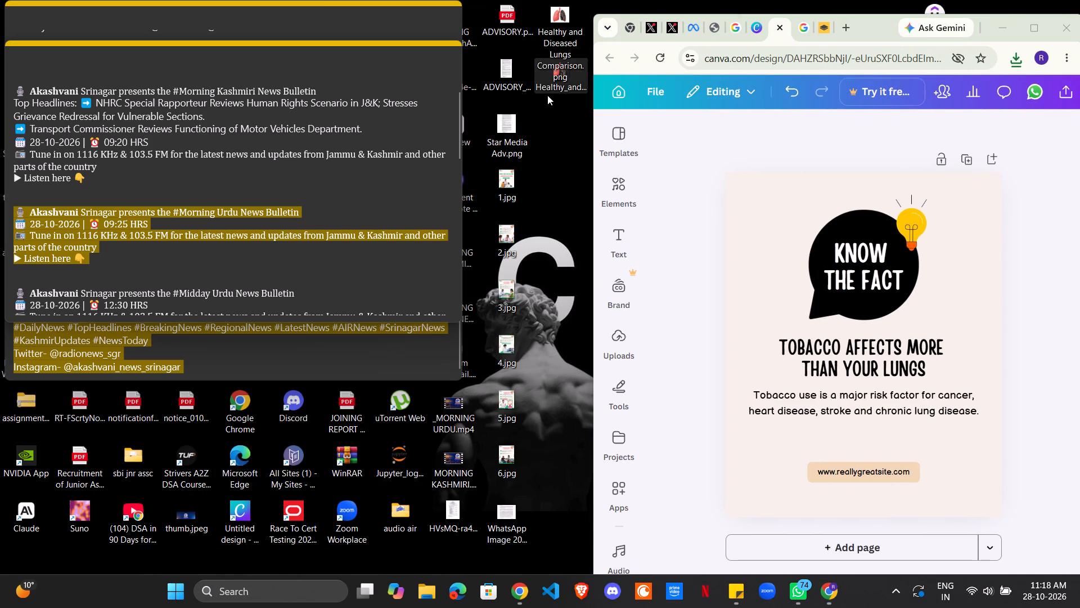
{"action": "left_click_drag", "start_coordinate": [548, 88], "coordinate": [775, 244]}
{"action": "left_click_drag", "start_coordinate": [870, 29], "coordinate": [813, 42]}
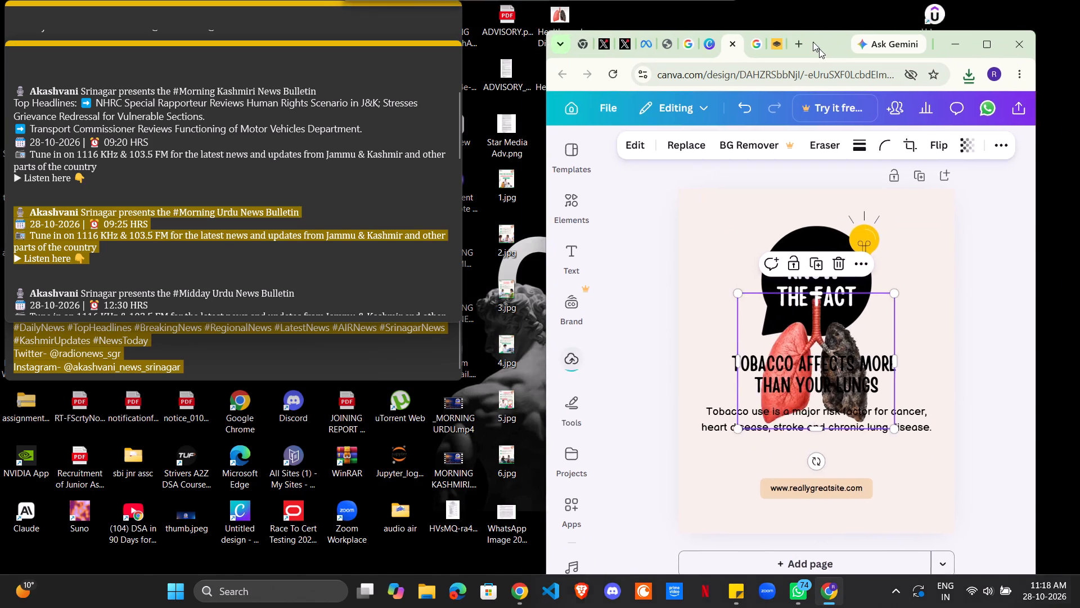
{"action": "left_click_drag", "start_coordinate": [813, 42], "coordinate": [774, 0]}
{"action": "left_click_drag", "start_coordinate": [564, 299], "coordinate": [577, 343]}
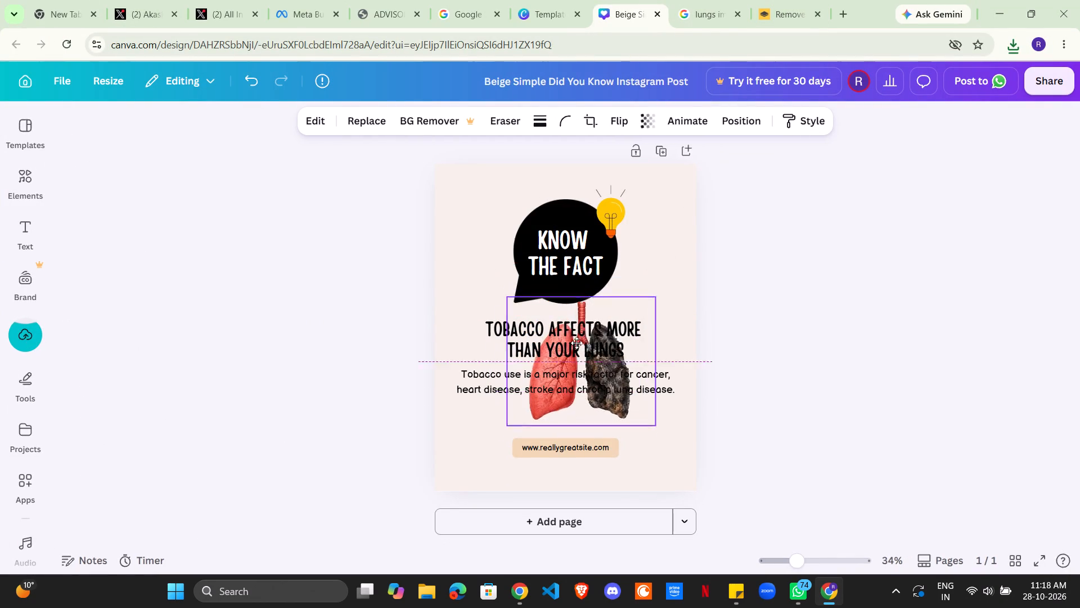
{"action": "left_click_drag", "start_coordinate": [577, 343], "coordinate": [565, 354]}
{"action": "left_click", "coordinate": [772, 462]}
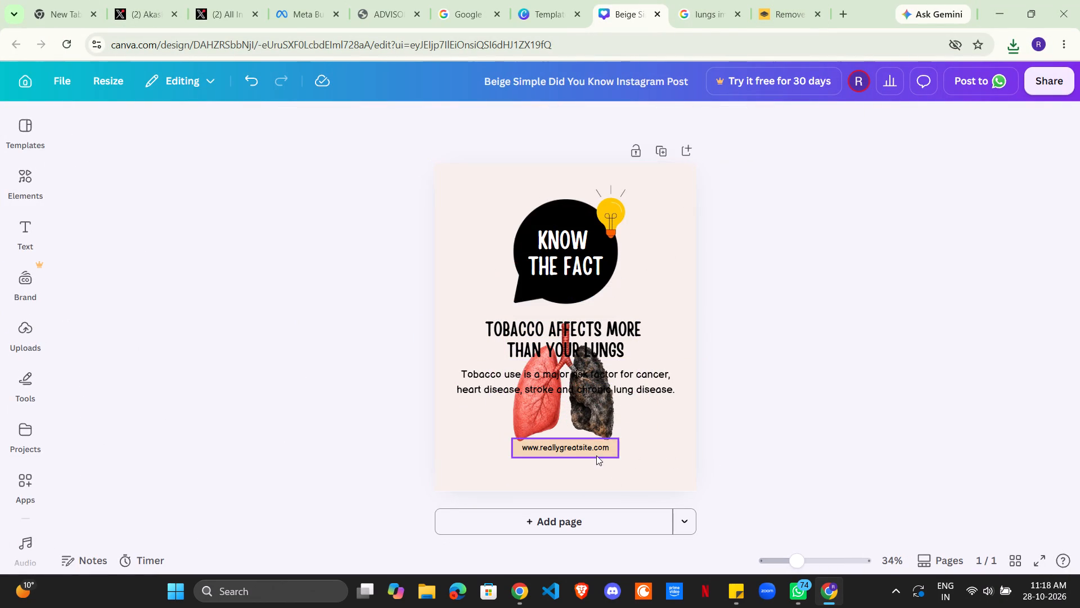
{"action": "left_click_drag", "start_coordinate": [583, 455], "coordinate": [583, 468]}
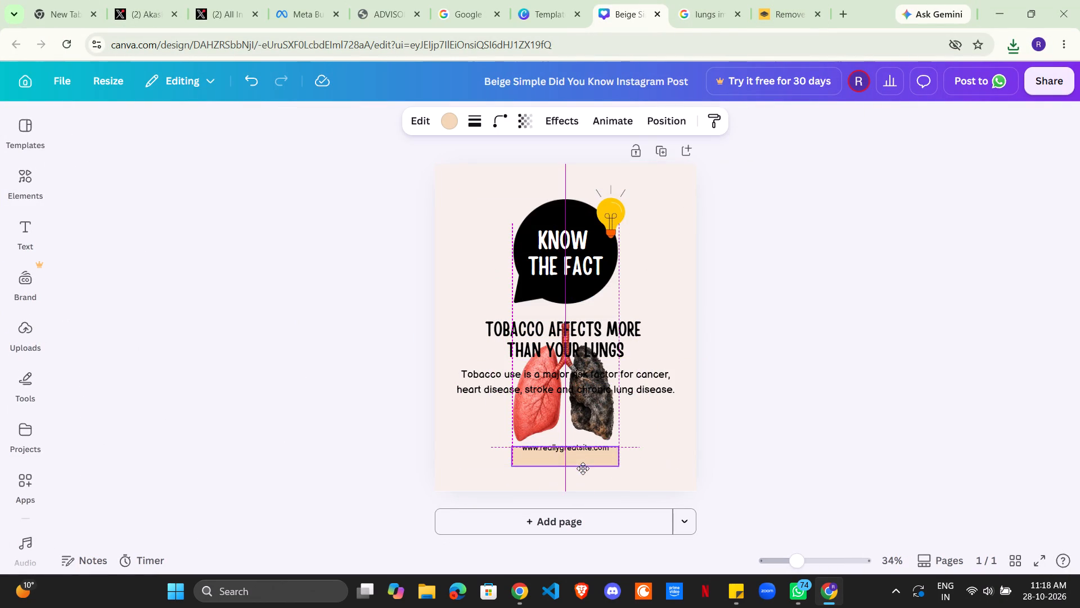
{"action": "left_click_drag", "start_coordinate": [583, 468], "coordinate": [583, 472]}
{"action": "left_click_drag", "start_coordinate": [586, 446], "coordinate": [587, 452]}
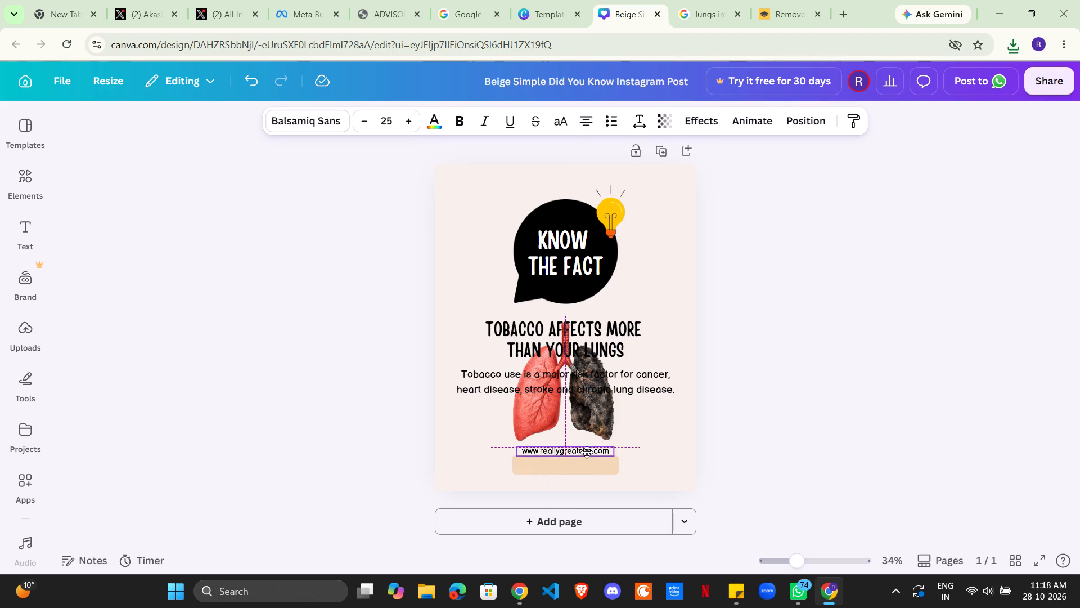
{"action": "left_click_drag", "start_coordinate": [587, 452], "coordinate": [587, 462]}
{"action": "left_click", "coordinate": [769, 448]}
Enlarge the lungs image proportionally up toward the speech bubble, keeping its base just above the website label.
{"action": "left_click", "coordinate": [596, 409]}
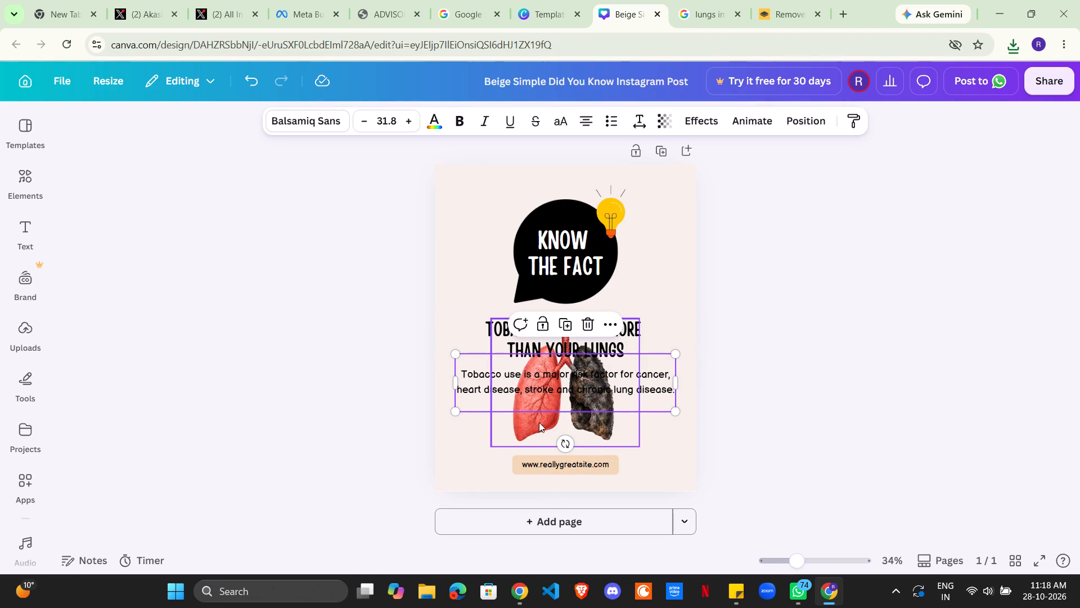
{"action": "left_click", "coordinate": [537, 424]}
{"action": "left_click_drag", "start_coordinate": [494, 319], "coordinate": [470, 302]}
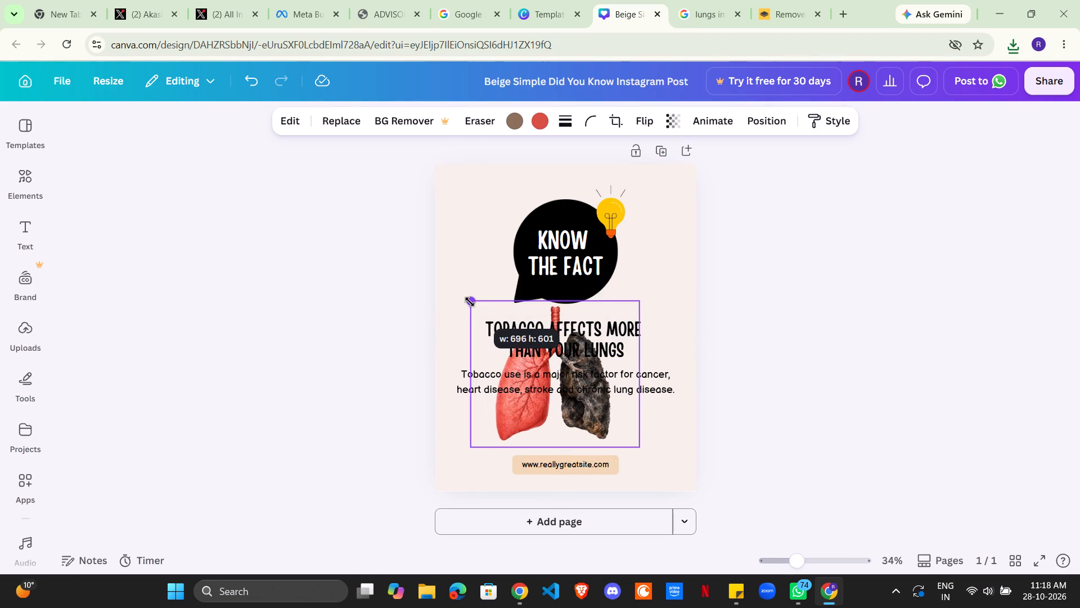
{"action": "left_click_drag", "start_coordinate": [470, 302], "coordinate": [463, 296]}
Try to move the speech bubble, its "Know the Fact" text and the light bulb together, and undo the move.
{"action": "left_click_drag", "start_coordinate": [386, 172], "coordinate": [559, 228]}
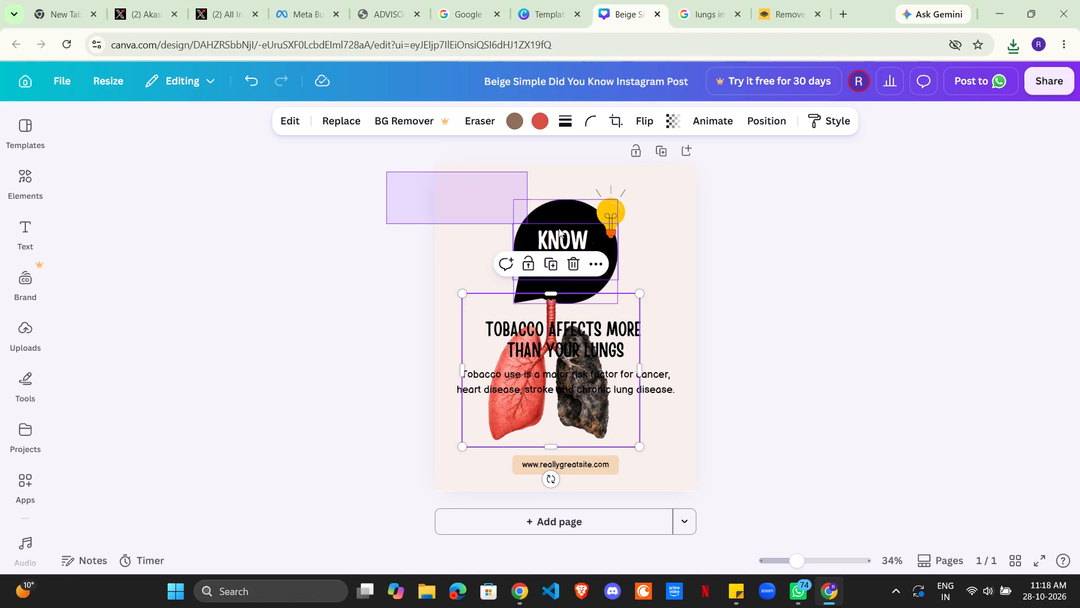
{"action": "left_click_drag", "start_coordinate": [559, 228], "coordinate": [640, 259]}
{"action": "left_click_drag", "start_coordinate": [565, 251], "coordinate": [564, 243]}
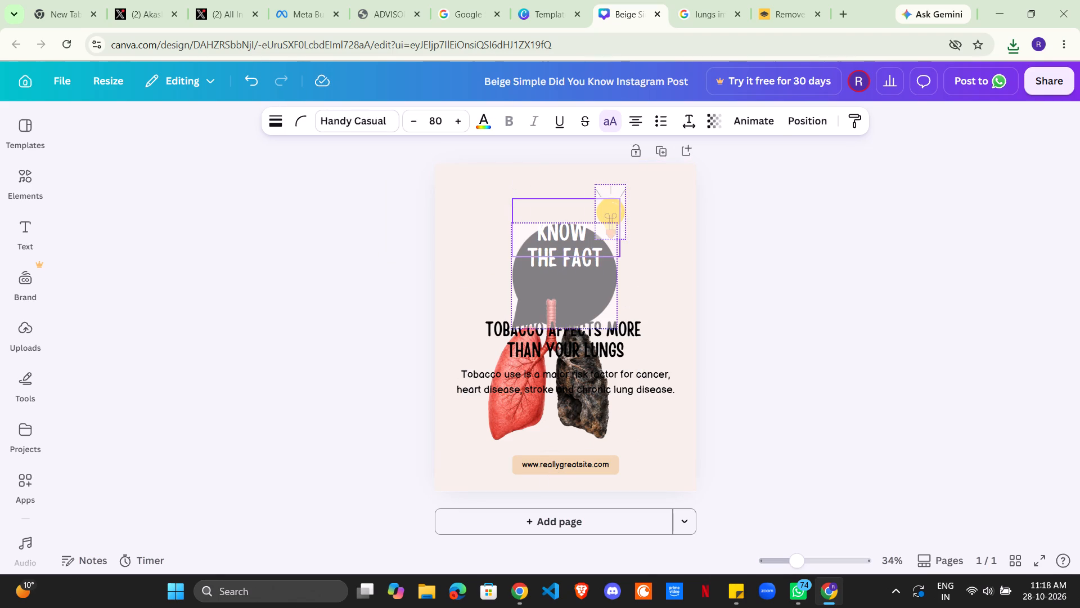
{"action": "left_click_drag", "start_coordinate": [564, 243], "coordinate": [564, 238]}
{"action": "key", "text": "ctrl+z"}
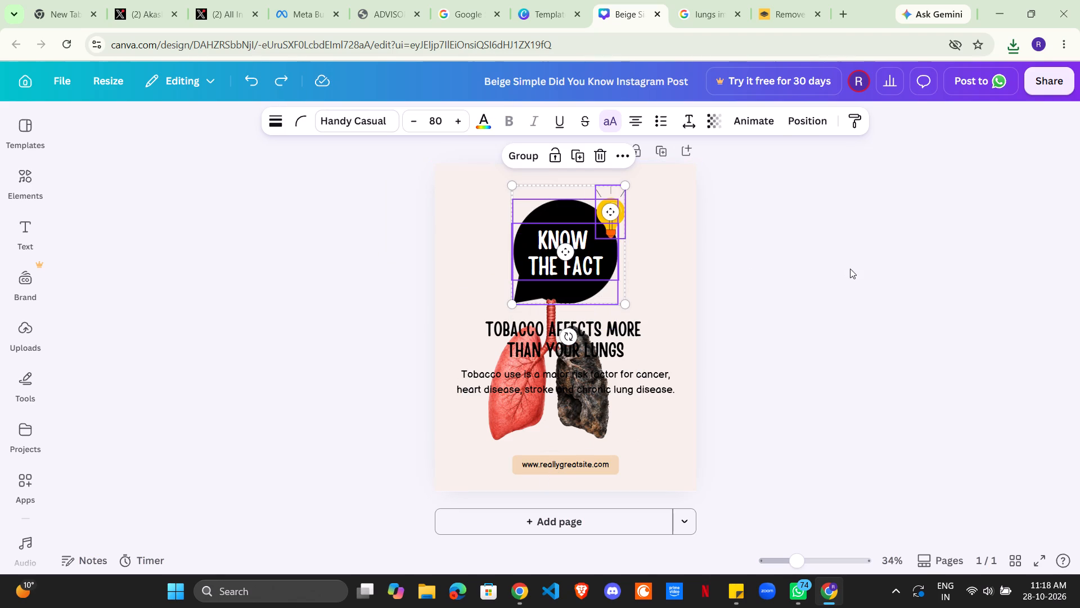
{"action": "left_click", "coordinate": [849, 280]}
Nudge the speech bubble, "Know the Fact" text, light bulb and lungs image together a little higher on the card.
{"action": "left_click_drag", "start_coordinate": [406, 188], "coordinate": [490, 211]}
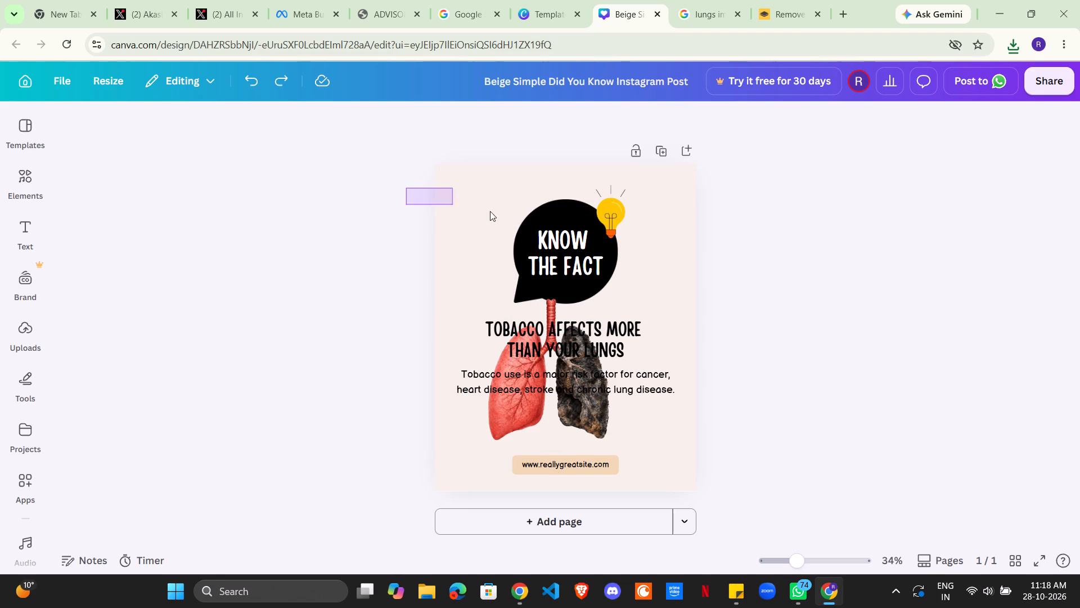
{"action": "left_click_drag", "start_coordinate": [490, 211], "coordinate": [646, 300]}
{"action": "key", "text": "Up"}
{"action": "key", "text": "Up"}
{"action": "key", "text": "Up"}
{"action": "key", "text": "Up"}
{"action": "key", "text": "Up"}
{"action": "key", "text": "Up"}
{"action": "key", "text": "Up"}
{"action": "key", "text": "Up"}
{"action": "key", "text": "Up"}
{"action": "key", "text": "Up"}
{"action": "key", "text": "Up"}
{"action": "key", "text": "Up"}
{"action": "key", "text": "Up"}
{"action": "key", "text": "Up"}
{"action": "key", "text": "Up"}
{"action": "key", "text": "Up"}
{"action": "key", "text": "Up"}
{"action": "key", "text": "Up"}
{"action": "key", "text": "Up"}
{"action": "key", "text": "Up"}
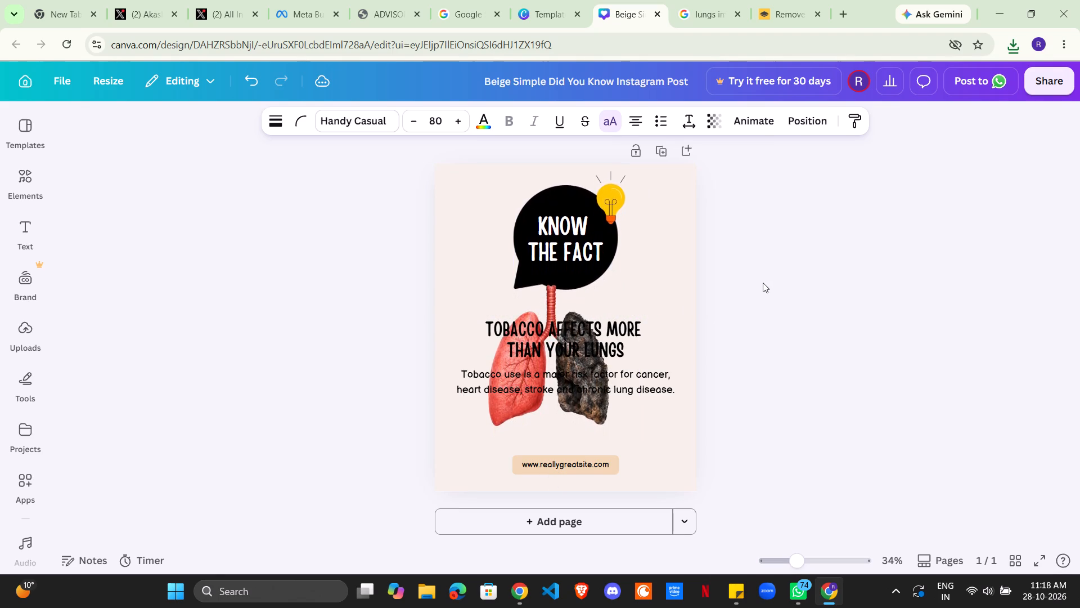
{"action": "key", "text": "Up"}
{"action": "key", "text": "Up"}
{"action": "key", "text": "Up"}
{"action": "key", "text": "Up"}
{"action": "key", "text": "Up"}
{"action": "left_click", "coordinate": [796, 329]}
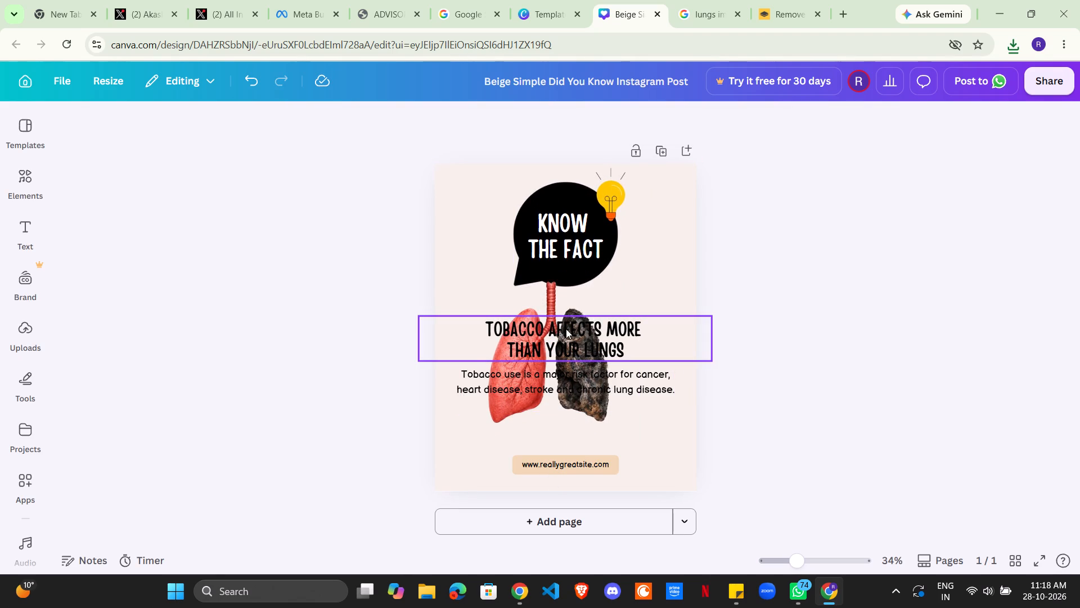
Centre the lungs image between the speech bubble and the website label, and set its transparency to 67.
{"action": "left_click_drag", "start_coordinate": [549, 298], "coordinate": [564, 312]}
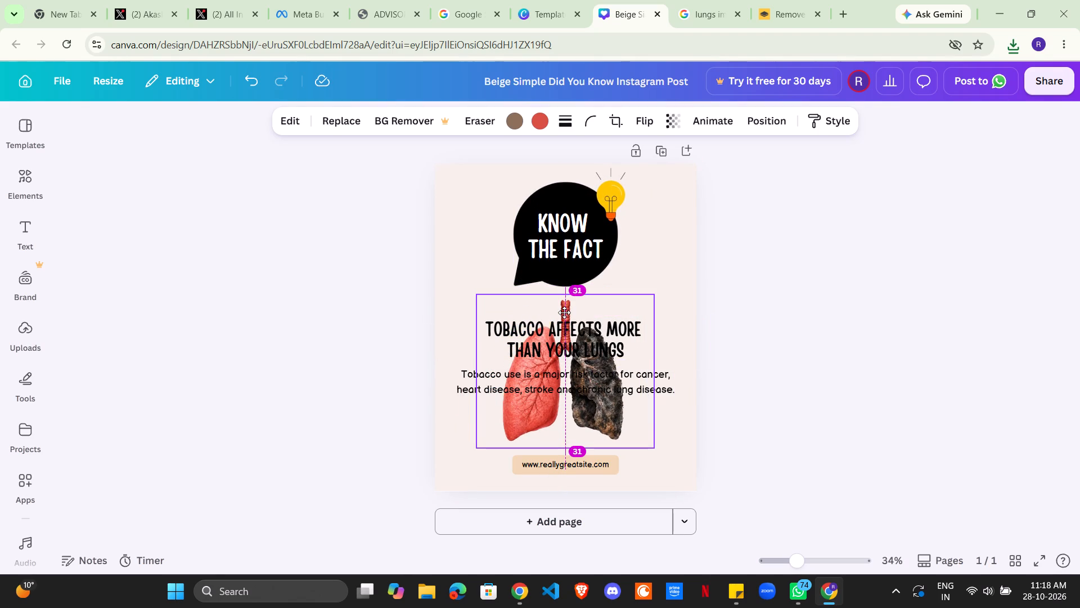
{"action": "left_click_drag", "start_coordinate": [564, 312], "coordinate": [566, 313]}
{"action": "left_click", "coordinate": [678, 118]}
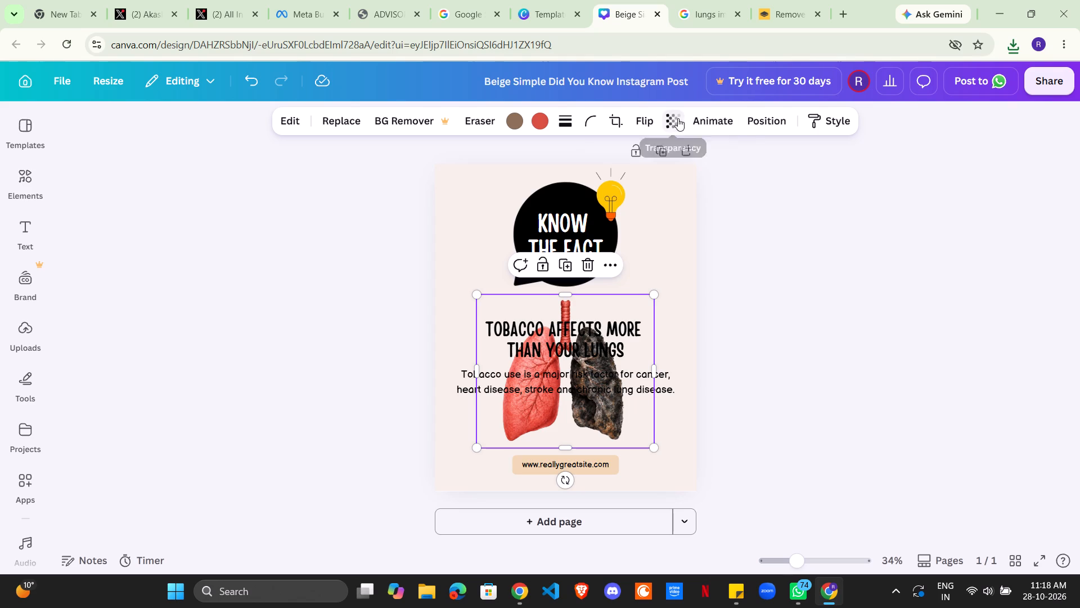
{"action": "left_click_drag", "start_coordinate": [701, 178], "coordinate": [672, 182]}
{"action": "left_click", "coordinate": [853, 307]}
Enlarge the lungs image slightly and re-centre it between the speech bubble and the website label.
{"action": "left_click_drag", "start_coordinate": [474, 291], "coordinate": [462, 278]}
{"action": "left_click", "coordinate": [871, 421]}
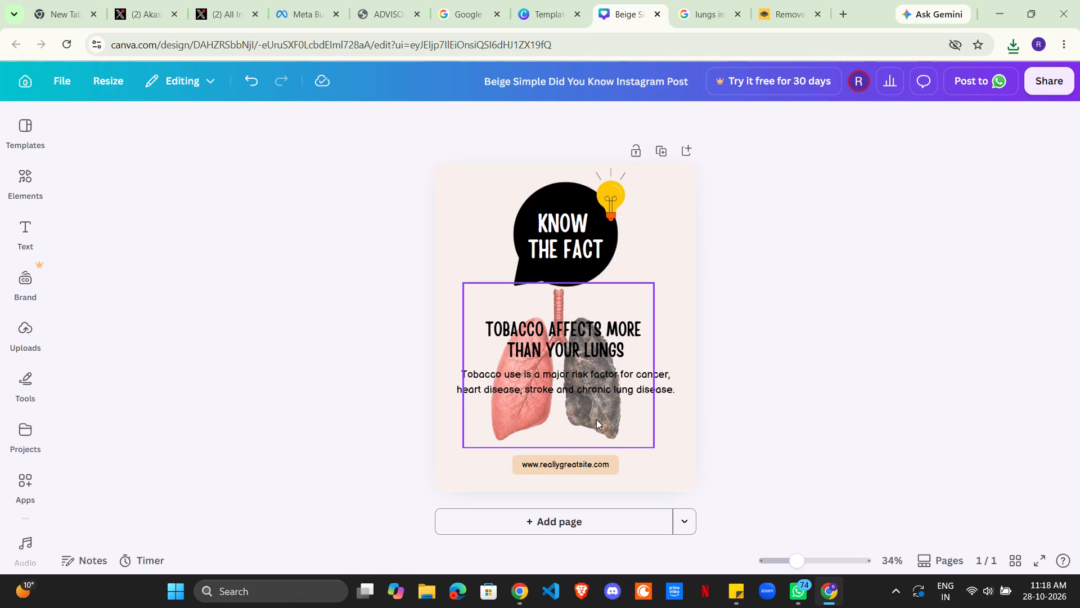
{"action": "left_click_drag", "start_coordinate": [596, 419], "coordinate": [605, 426]}
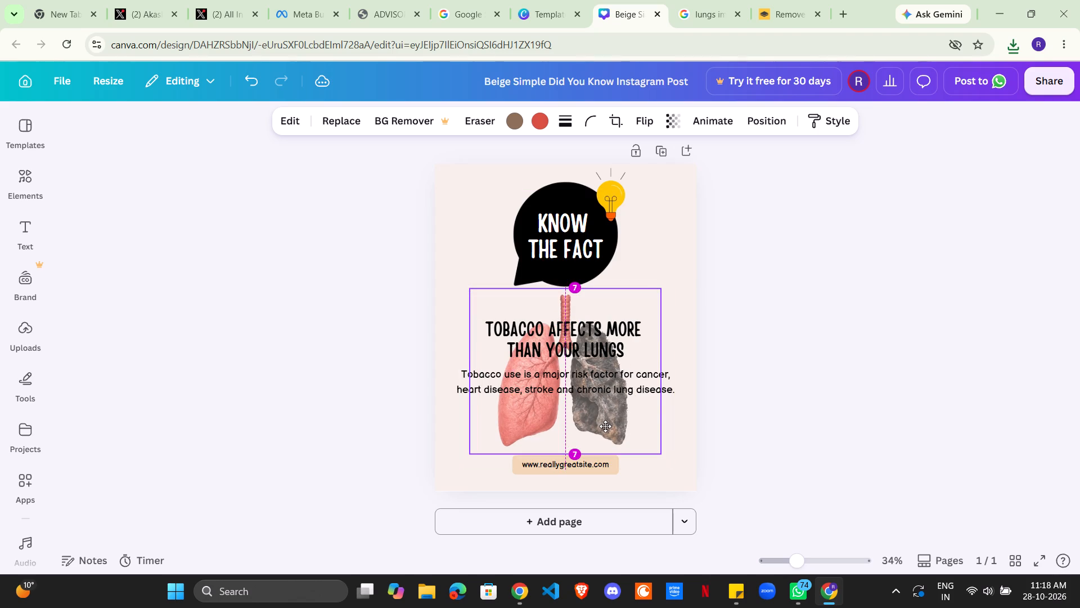
{"action": "left_click_drag", "start_coordinate": [605, 426], "coordinate": [605, 426]}
{"action": "left_click", "coordinate": [794, 448]}
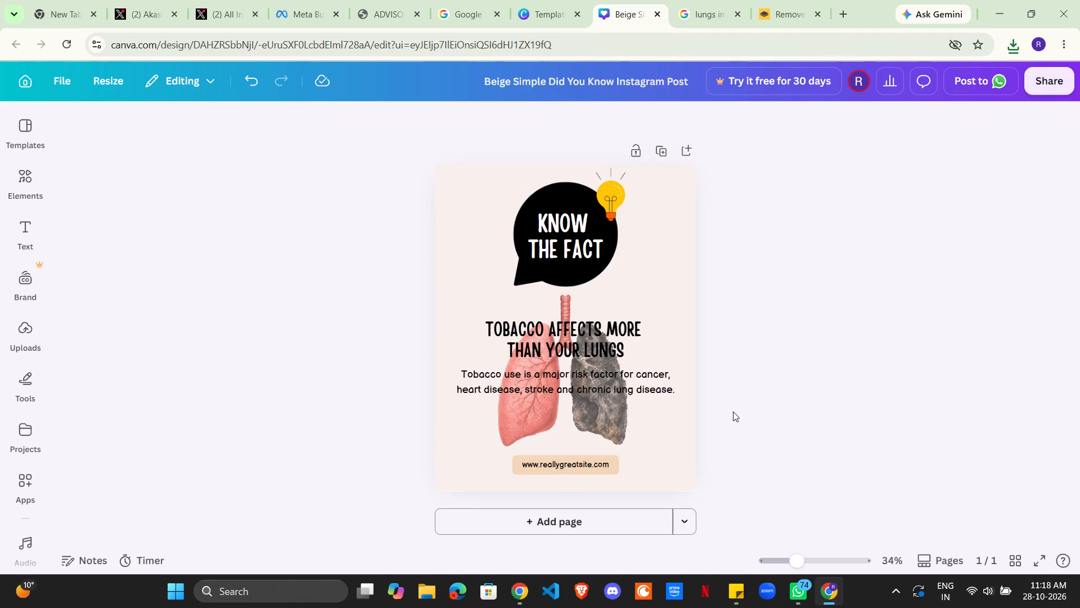
Raise the "Tobacco affects more than your lungs" heading, enlarge it to size 72.8, and centre it on the card.
{"action": "left_click_drag", "start_coordinate": [562, 342], "coordinate": [563, 330]}
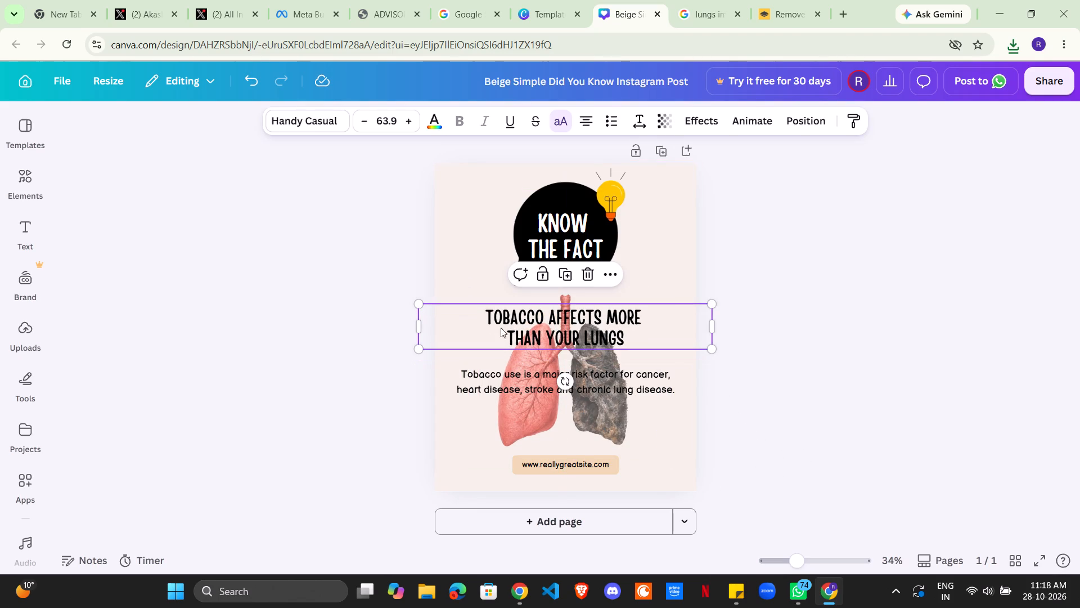
{"action": "left_click_drag", "start_coordinate": [416, 303], "coordinate": [377, 288]}
{"action": "left_click", "coordinate": [803, 413]}
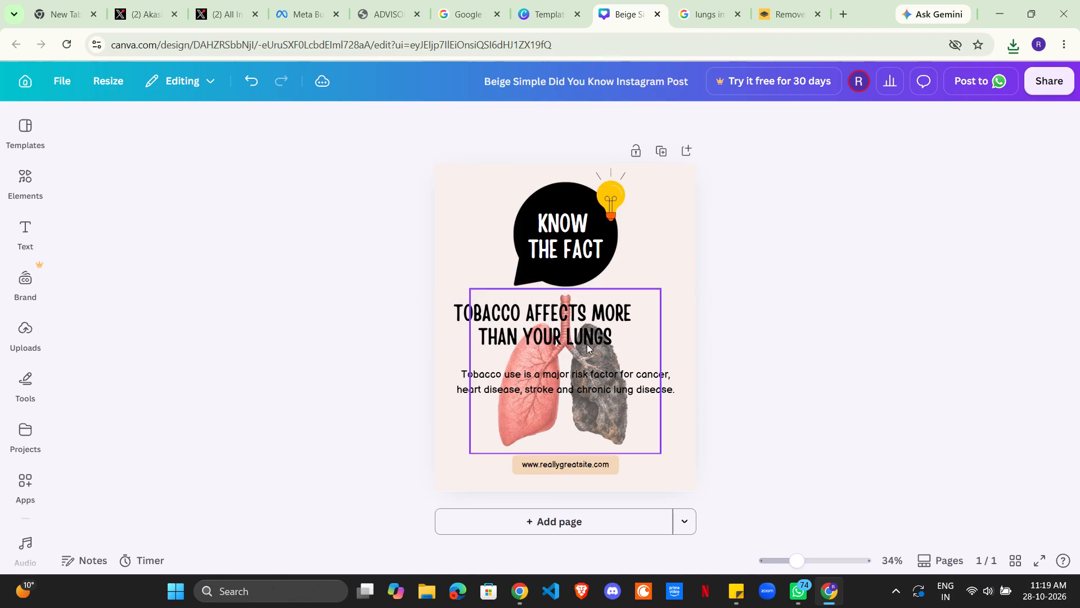
{"action": "left_click_drag", "start_coordinate": [573, 337], "coordinate": [596, 339]}
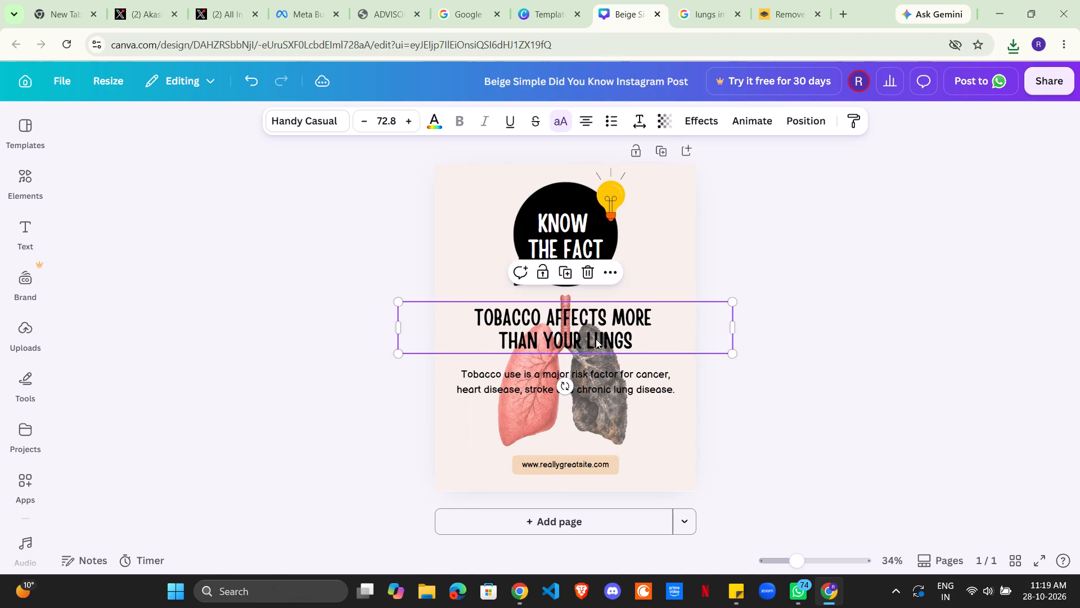
{"action": "left_click", "coordinate": [864, 387]}
Enlarge the "Tobacco use is a major risk factor" body text on both sides so it nearly spans the card's width.
{"action": "left_click", "coordinate": [596, 384]}
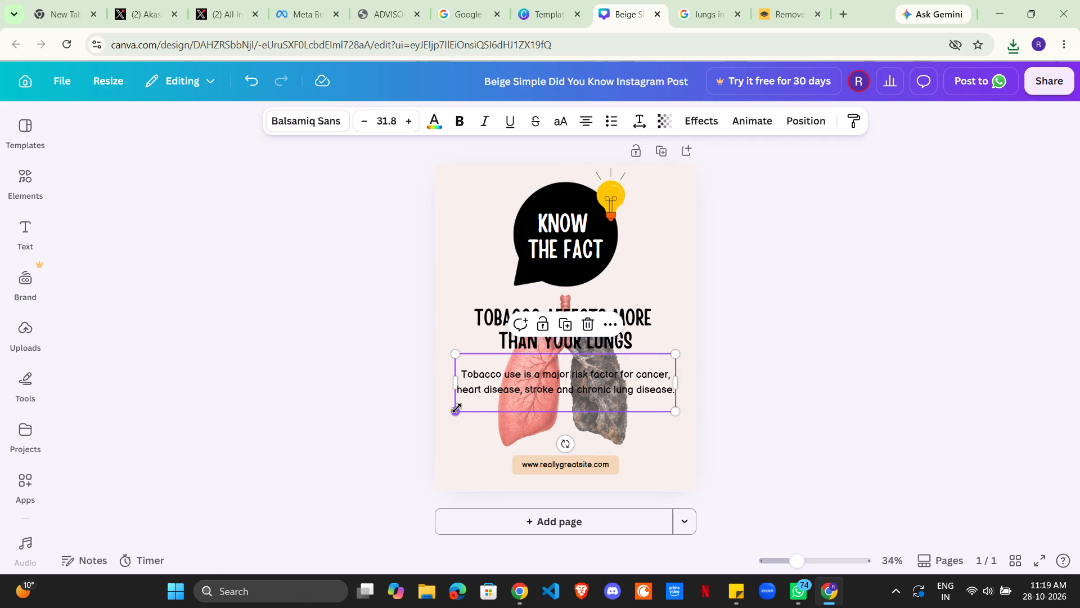
{"action": "left_click_drag", "start_coordinate": [457, 408], "coordinate": [448, 417]}
{"action": "left_click_drag", "start_coordinate": [672, 419], "coordinate": [682, 425]}
{"action": "left_click", "coordinate": [825, 441]}
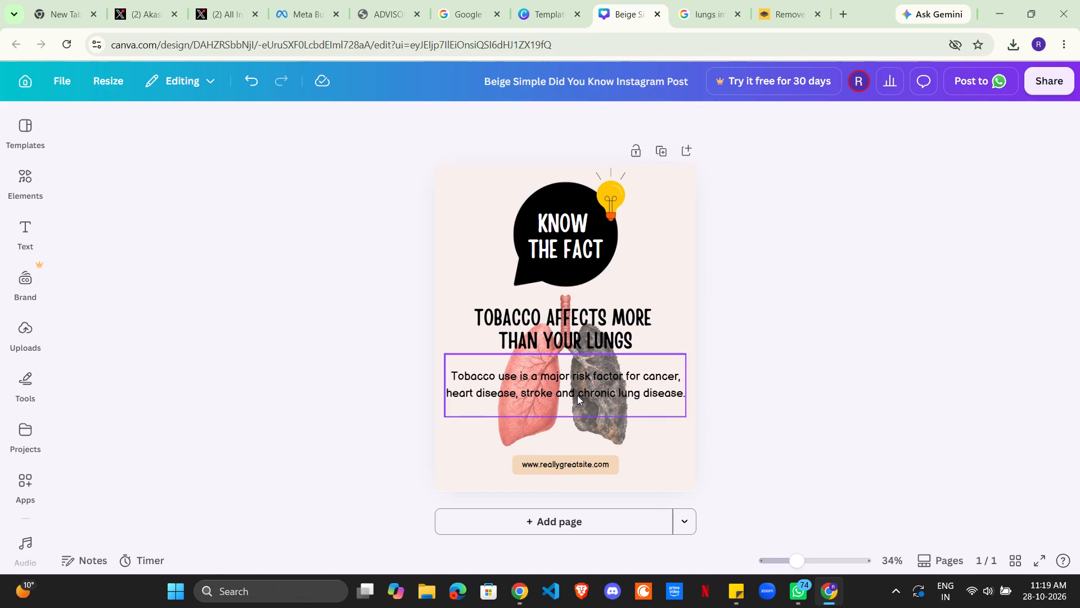
Fade the lungs image further with its transparency setting so the overlaid text reads more clearly.
{"action": "left_click", "coordinate": [600, 427]}
{"action": "left_click", "coordinate": [677, 127]}
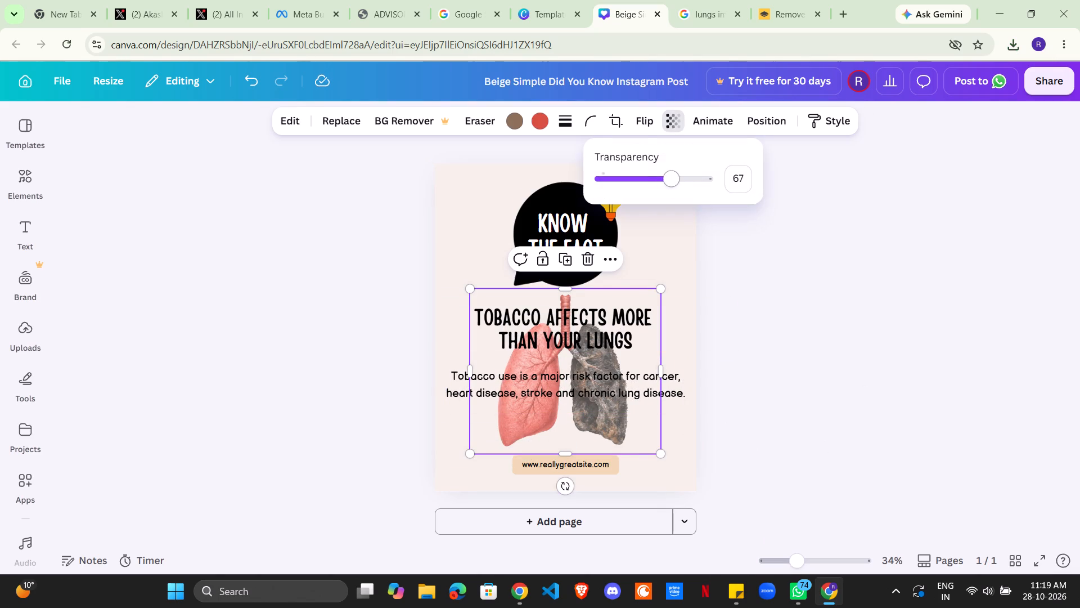
{"action": "left_click_drag", "start_coordinate": [667, 180], "coordinate": [655, 185]}
{"action": "left_click", "coordinate": [812, 327]}
{"action": "left_click", "coordinate": [835, 350]}
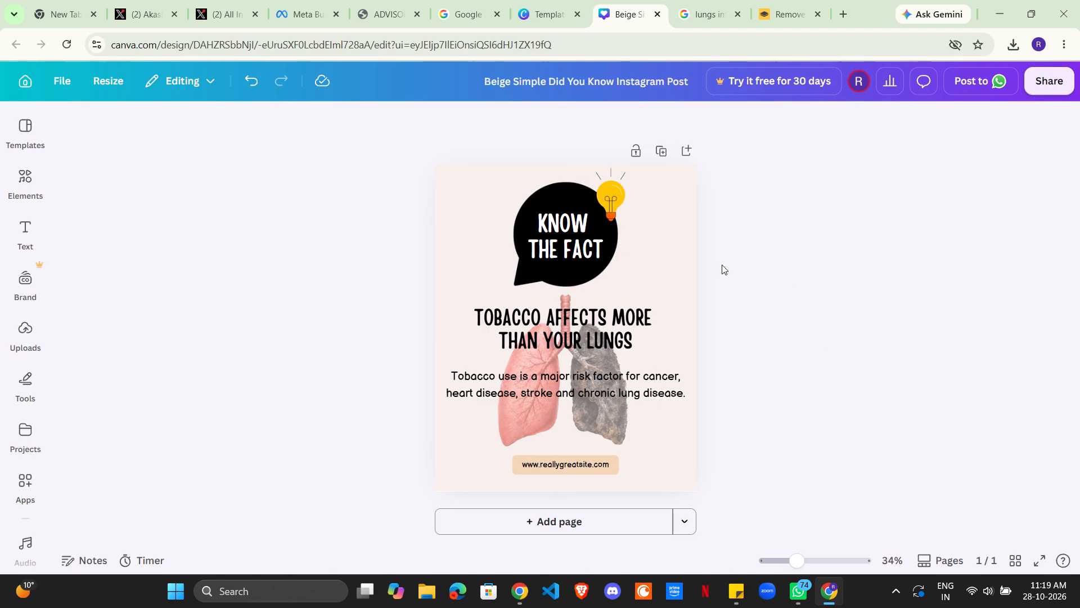
Add the All India Radio News logo from the uploaded images to the card.
{"action": "left_click", "coordinate": [30, 328]}
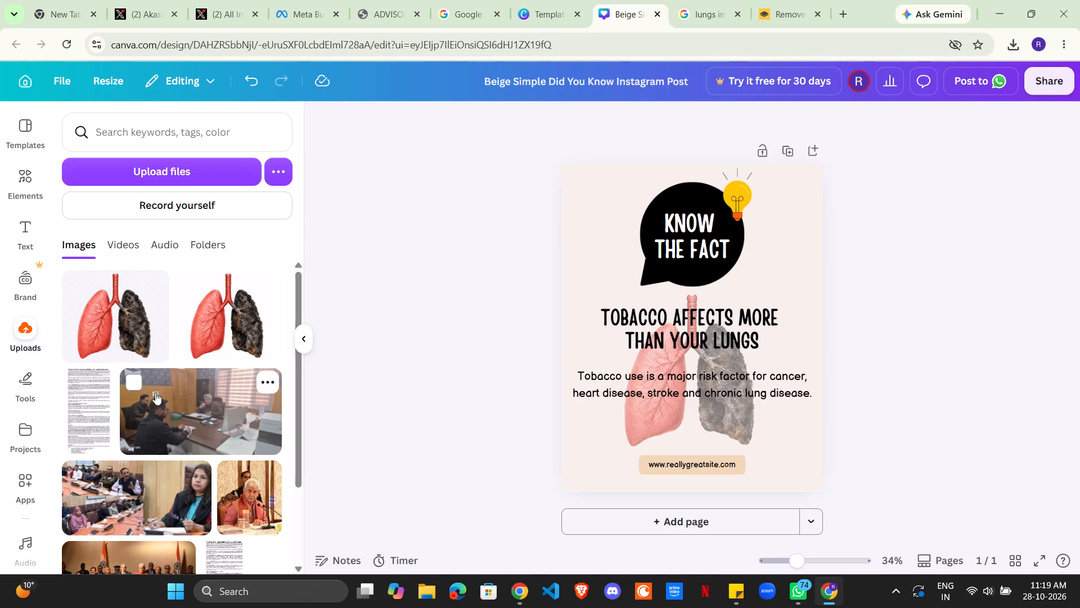
{"action": "scroll", "coordinate": [126, 422], "scroll_direction": "down", "scroll_amount": 4}
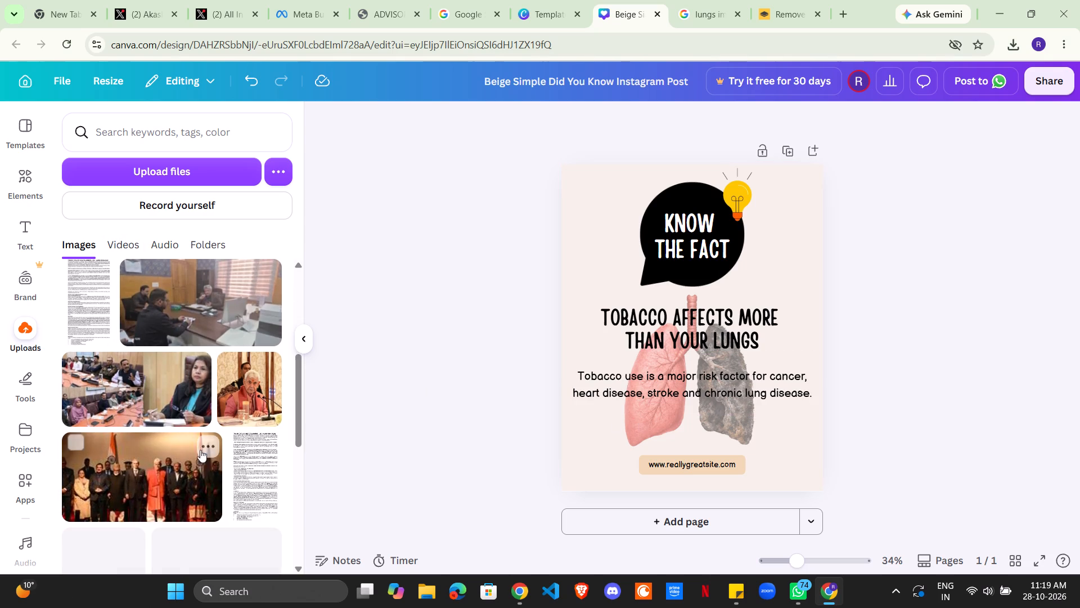
{"action": "scroll", "coordinate": [223, 515], "scroll_direction": "down", "scroll_amount": 5}
{"action": "scroll", "coordinate": [205, 470], "scroll_direction": "down", "scroll_amount": 3}
{"action": "left_click", "coordinate": [103, 464]}
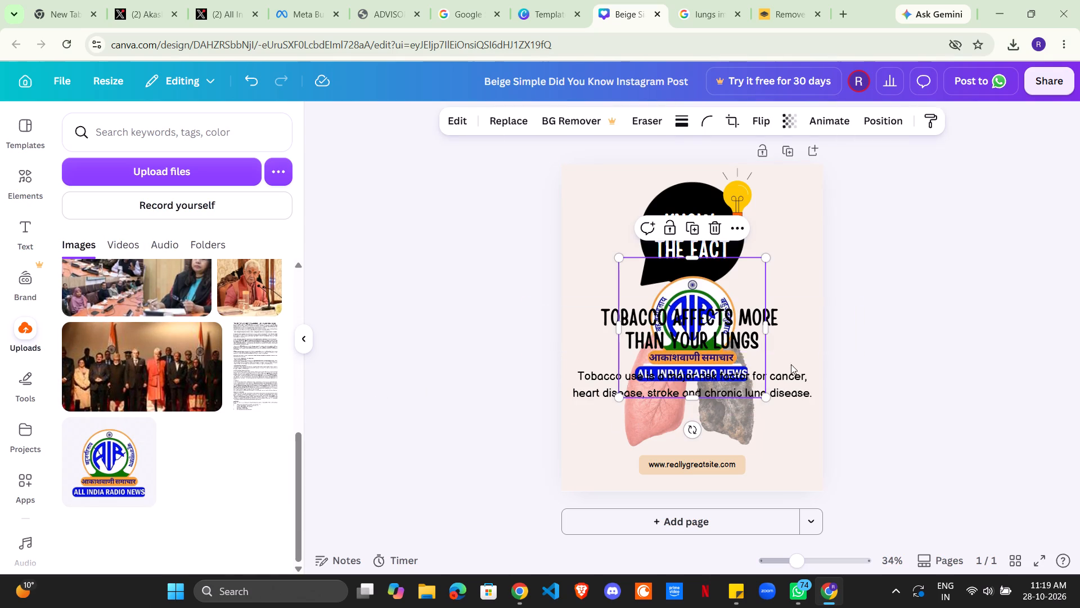
Shrink the All India Radio News logo to a small badge and place it in the card's upper-right corner.
{"action": "left_click_drag", "start_coordinate": [767, 400], "coordinate": [669, 310]}
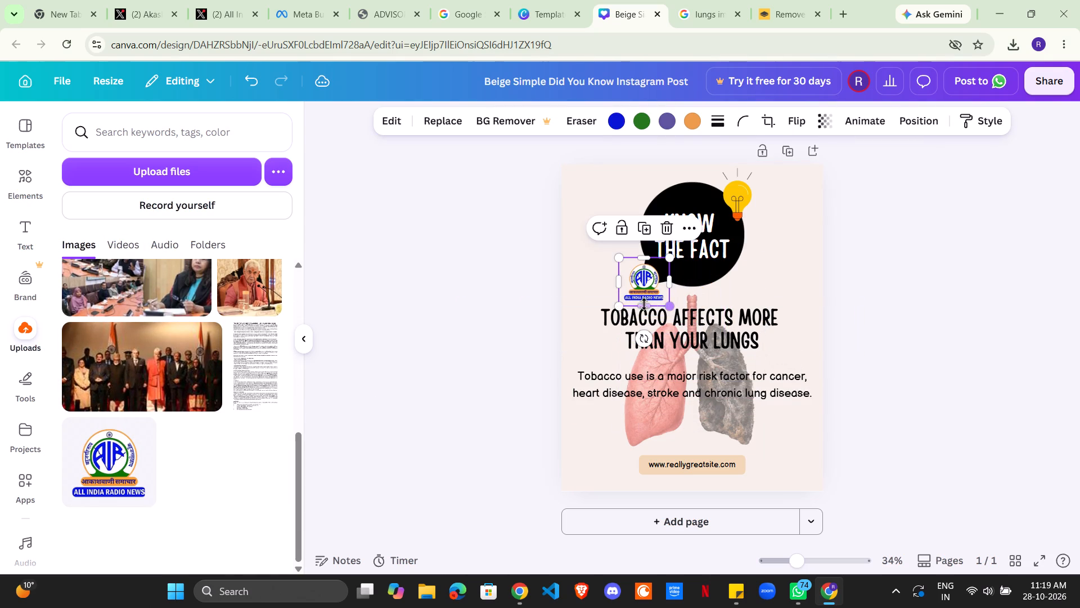
{"action": "left_click", "coordinate": [618, 285]}
{"action": "left_click", "coordinate": [970, 288]}
{"action": "left_click_drag", "start_coordinate": [639, 289], "coordinate": [721, 270]}
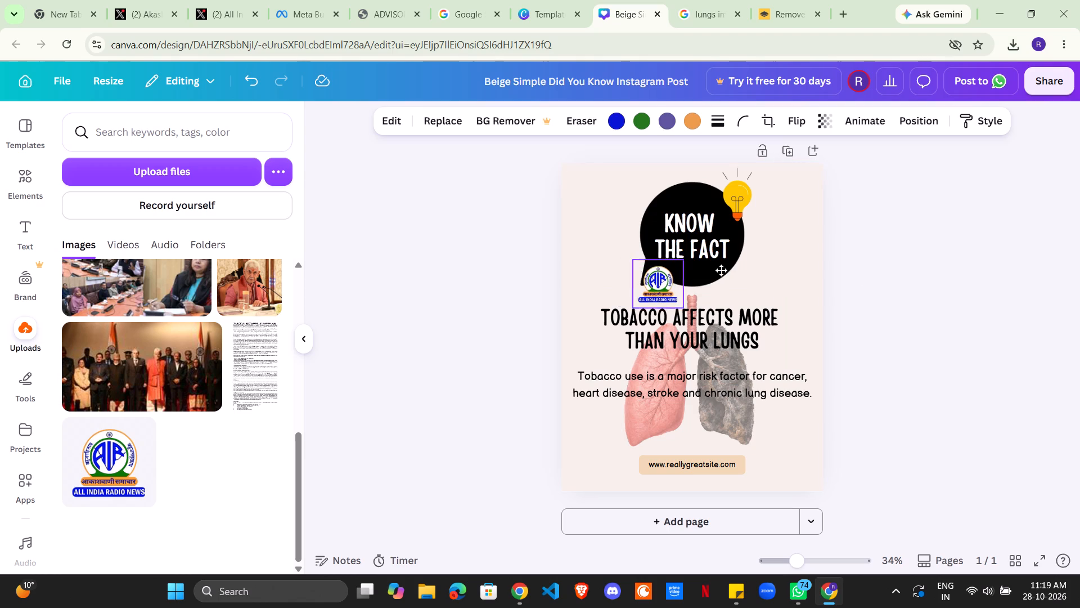
{"action": "left_click_drag", "start_coordinate": [721, 270], "coordinate": [787, 194]}
{"action": "scroll", "coordinate": [964, 223], "scroll_direction": "up", "scroll_amount": 1}
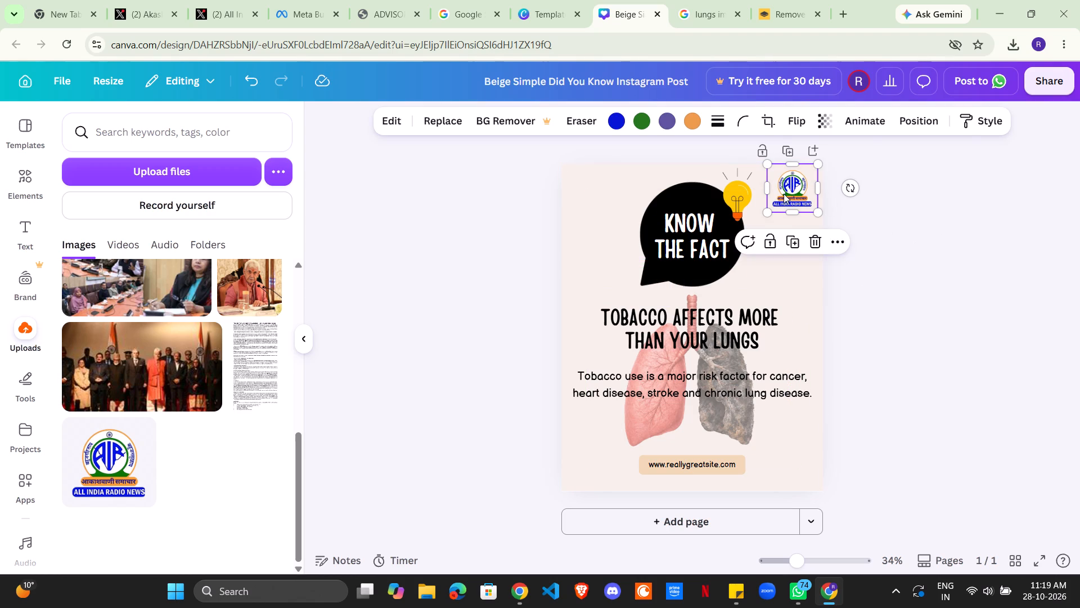
{"action": "left_click_drag", "start_coordinate": [784, 194], "coordinate": [792, 189]}
{"action": "left_click", "coordinate": [928, 252]}
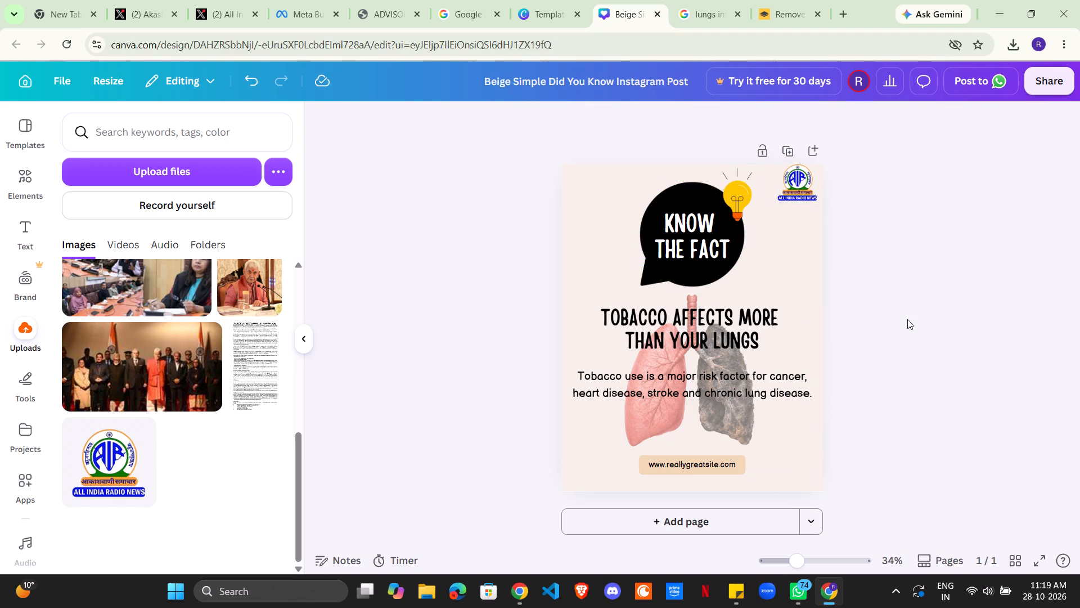
Stretch the beige box behind the website text into a full-width band reaching the card's bottom edge.
{"action": "left_click", "coordinate": [313, 343]}
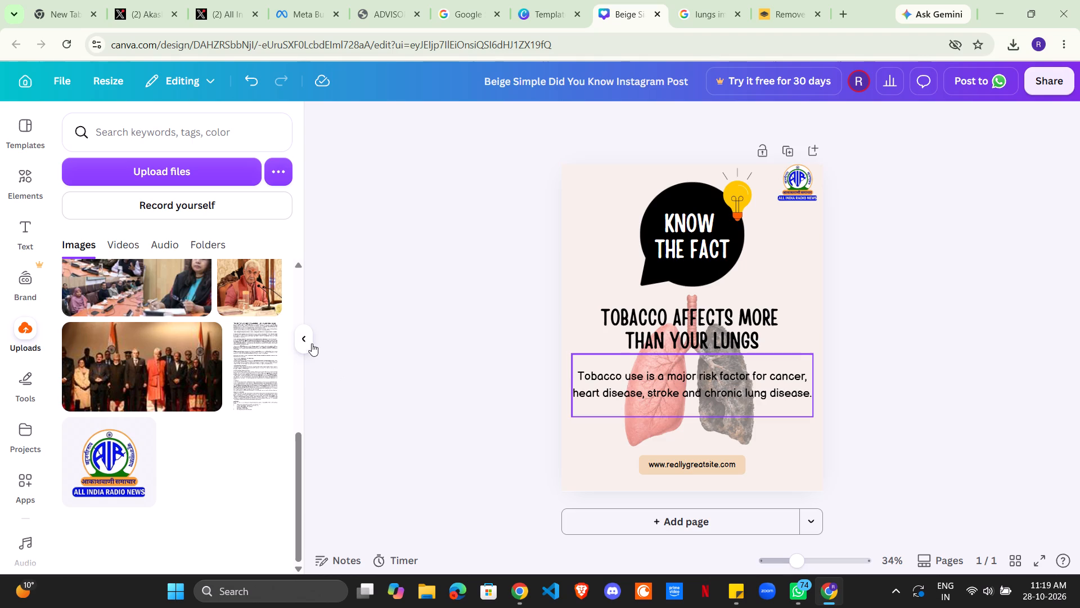
{"action": "left_click", "coordinate": [310, 343]}
{"action": "left_click", "coordinate": [543, 470]}
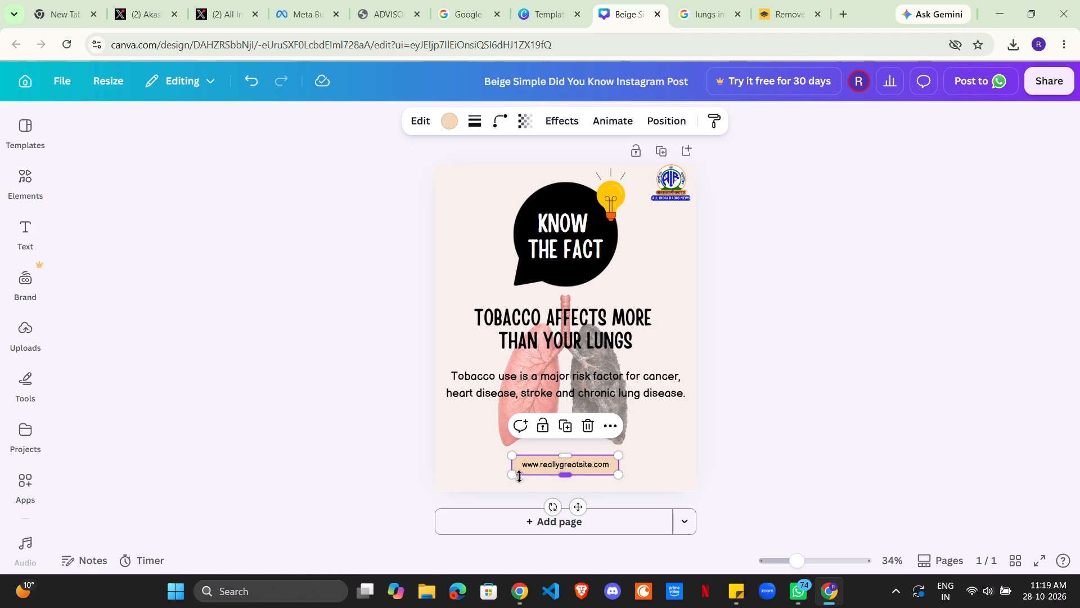
{"action": "left_click_drag", "start_coordinate": [515, 475], "coordinate": [438, 492]}
{"action": "left_click_drag", "start_coordinate": [613, 490], "coordinate": [691, 504]}
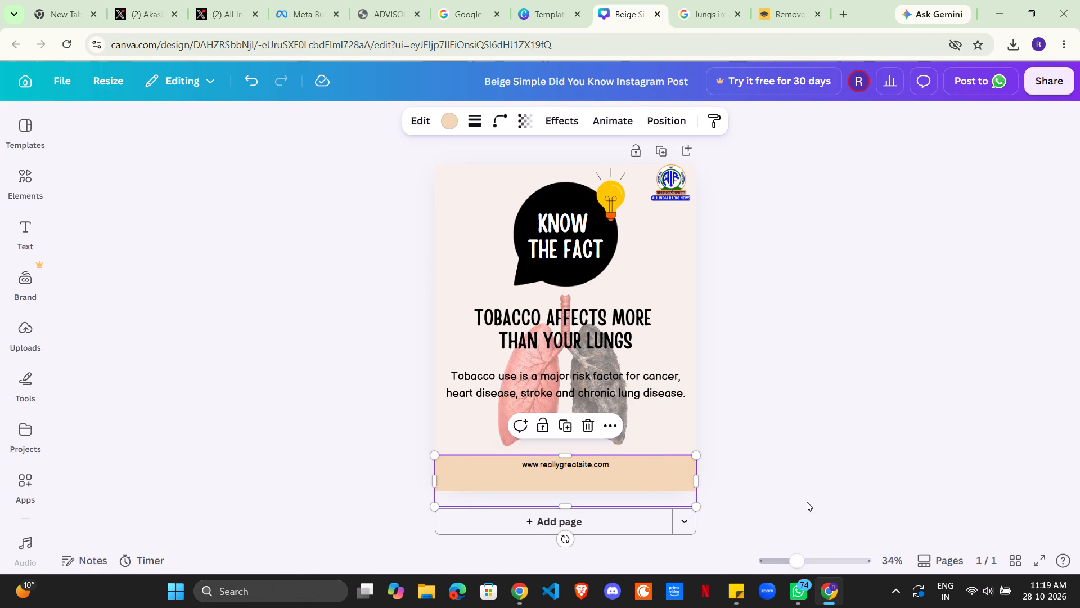
{"action": "left_click", "coordinate": [807, 502]}
{"action": "left_click", "coordinate": [558, 466]}
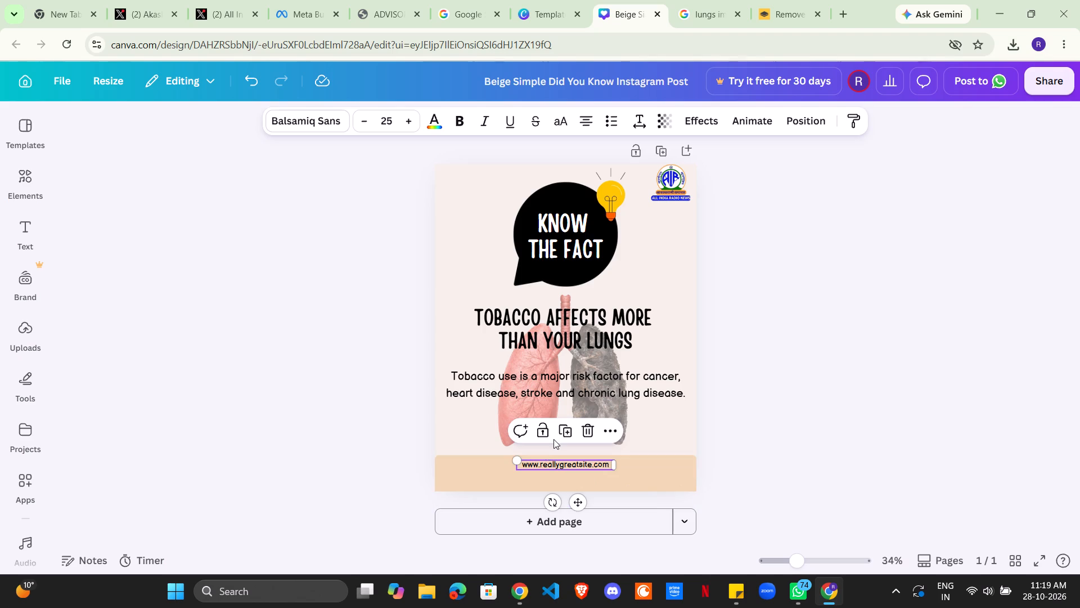
{"action": "key", "text": "Delete"}
{"action": "left_click", "coordinate": [565, 470]}
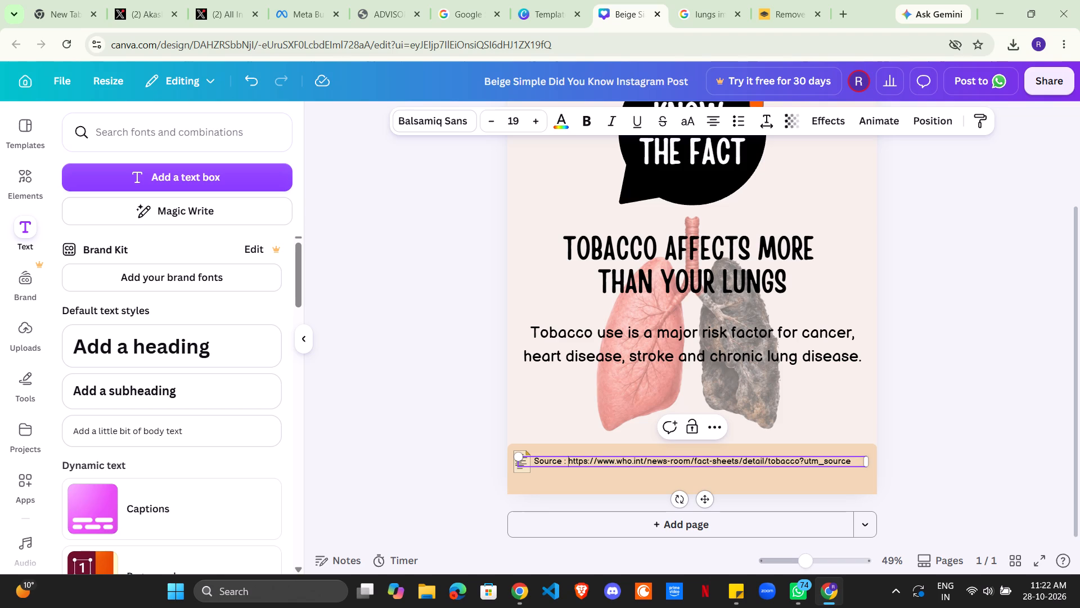
Move the web address onto its own line below "Source :" and justify both lines of the source text.
{"action": "key", "text": "Return"}
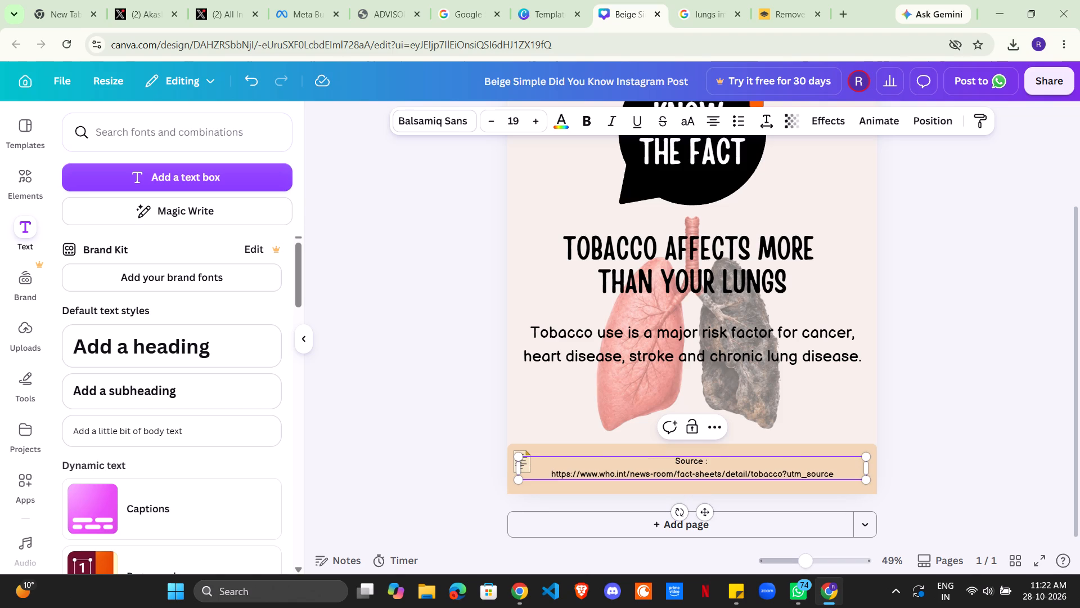
{"action": "left_click", "coordinate": [715, 115]}
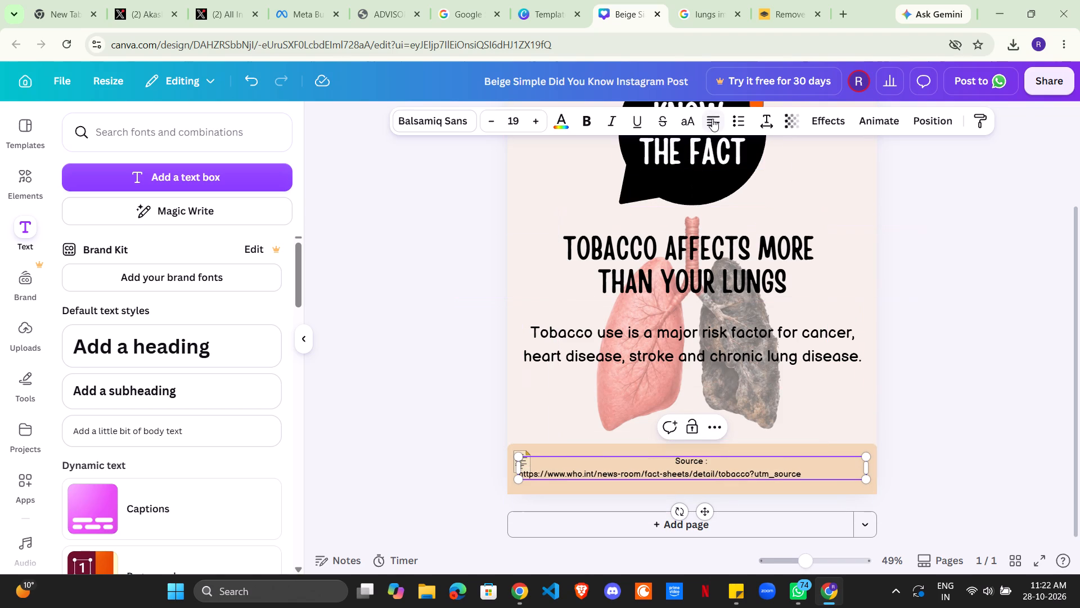
{"action": "left_click", "coordinate": [677, 464]}
{"action": "left_click_drag", "start_coordinate": [677, 464], "coordinate": [729, 471]}
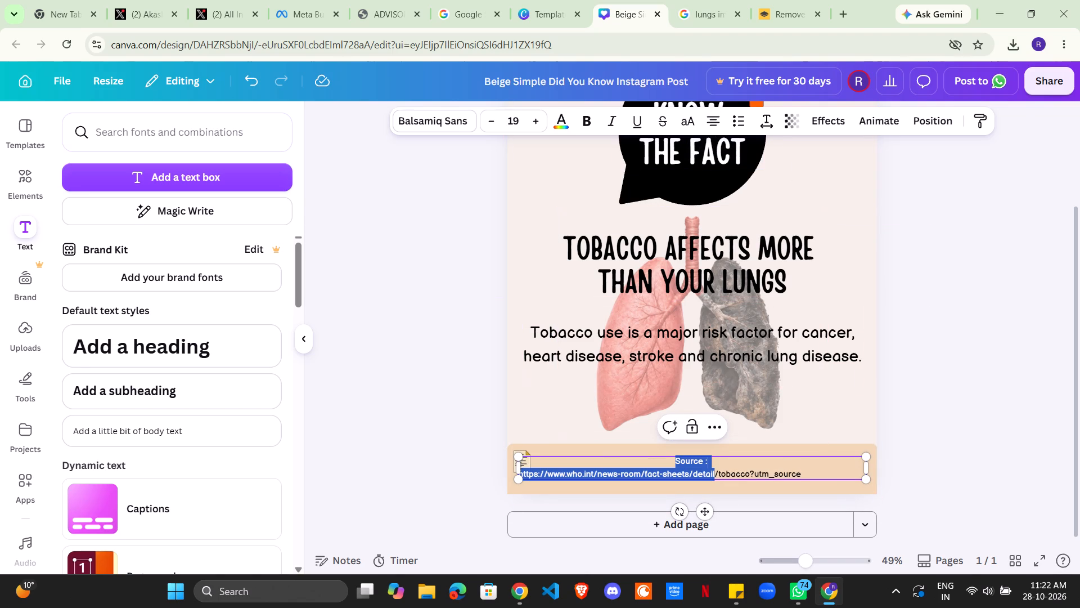
{"action": "left_click_drag", "start_coordinate": [729, 471], "coordinate": [794, 477]}
{"action": "left_click", "coordinate": [714, 112]}
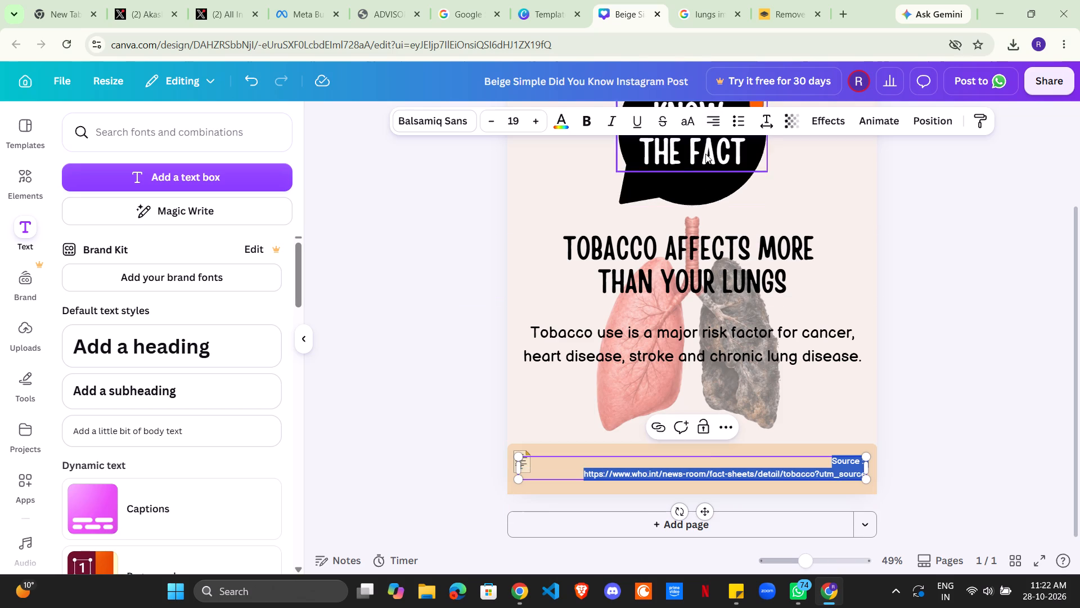
{"action": "left_click", "coordinate": [714, 120]}
Insert the lines "World Health Organisation (WHO)" and "Fact Sheets" between "Source :" and the web address.
{"action": "left_click", "coordinate": [559, 464]}
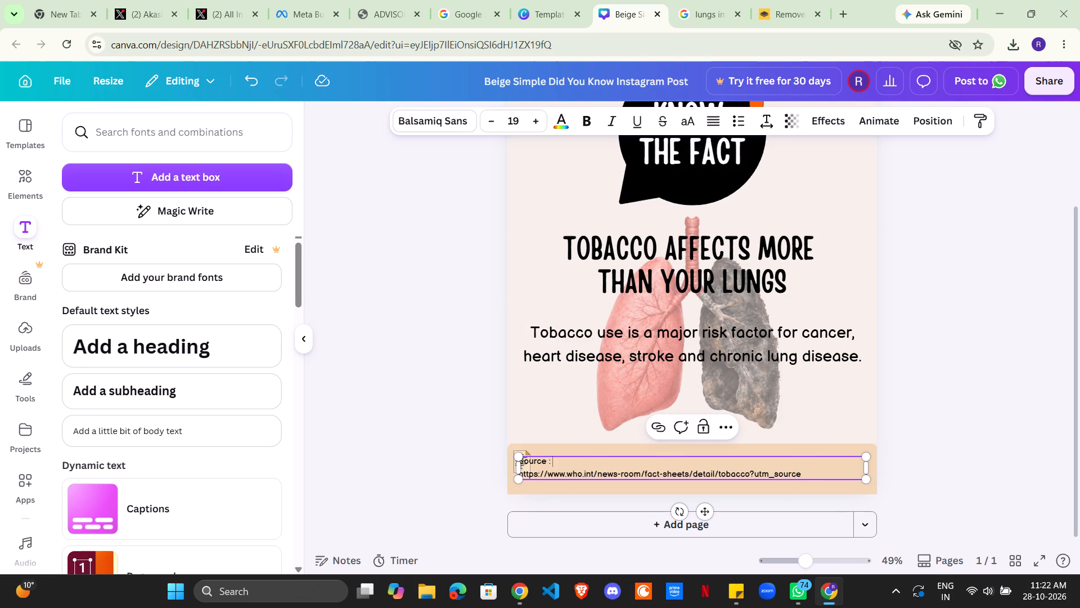
{"action": "key", "text": "Return"}
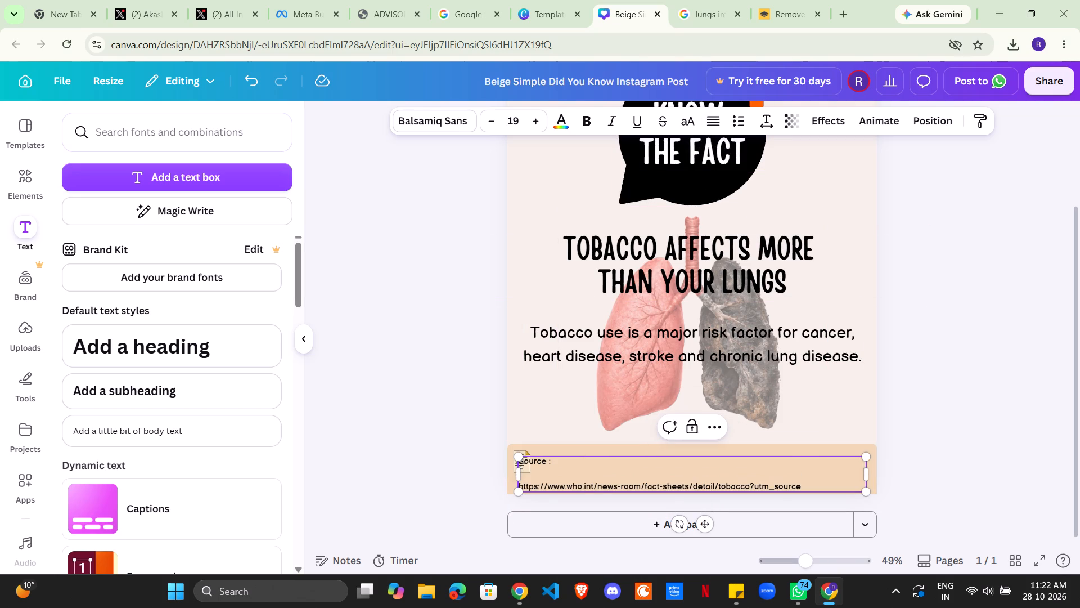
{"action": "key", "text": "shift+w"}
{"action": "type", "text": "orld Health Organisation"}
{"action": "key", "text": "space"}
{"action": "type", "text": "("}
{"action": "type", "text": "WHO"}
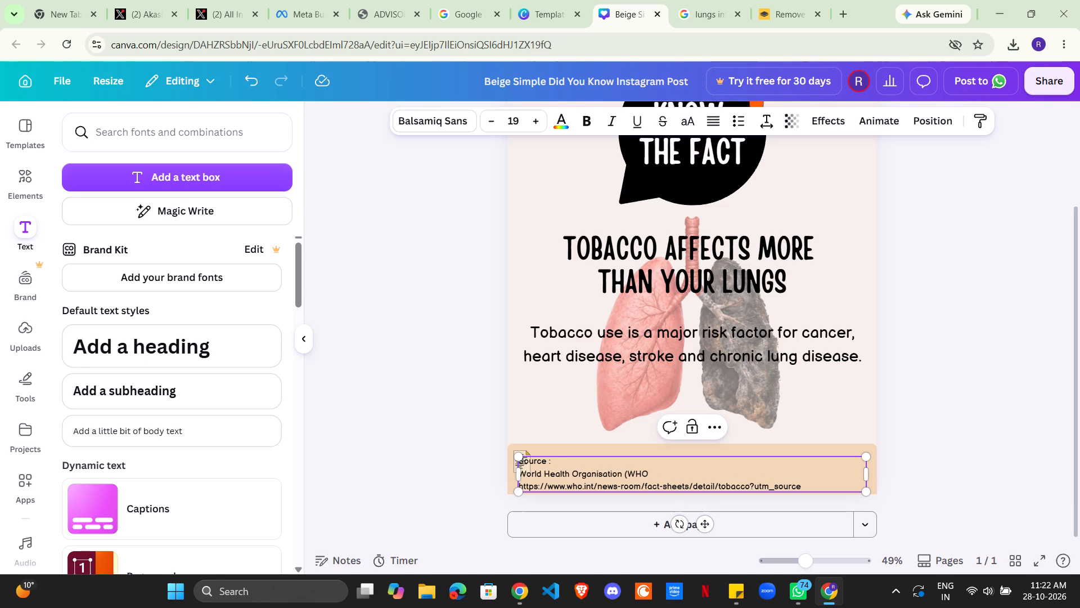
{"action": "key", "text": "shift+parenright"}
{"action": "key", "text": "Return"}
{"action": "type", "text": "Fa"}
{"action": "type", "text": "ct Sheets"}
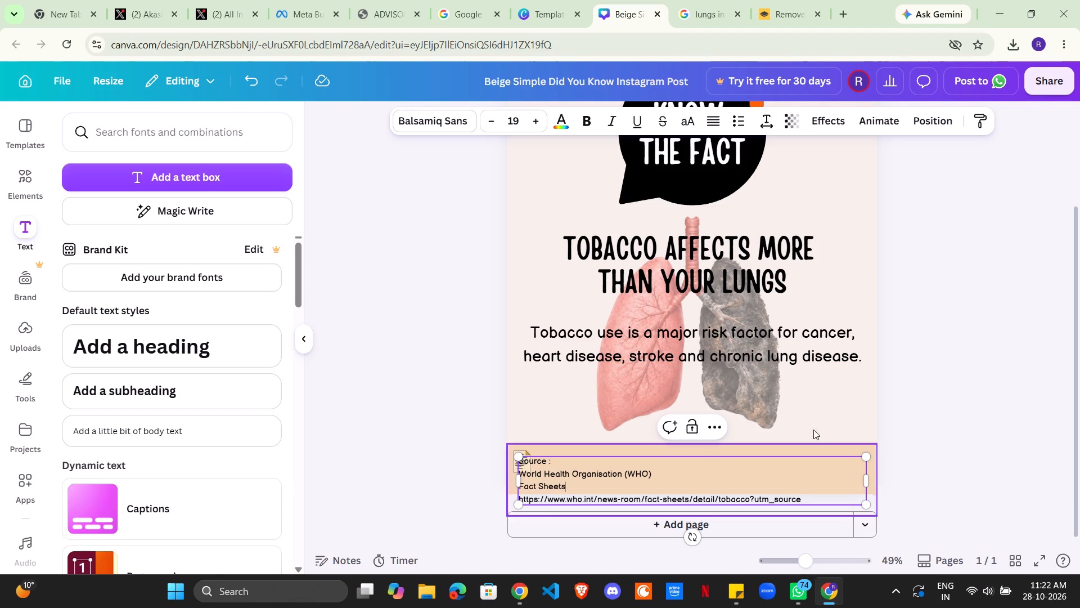
{"action": "left_click", "coordinate": [937, 475]}
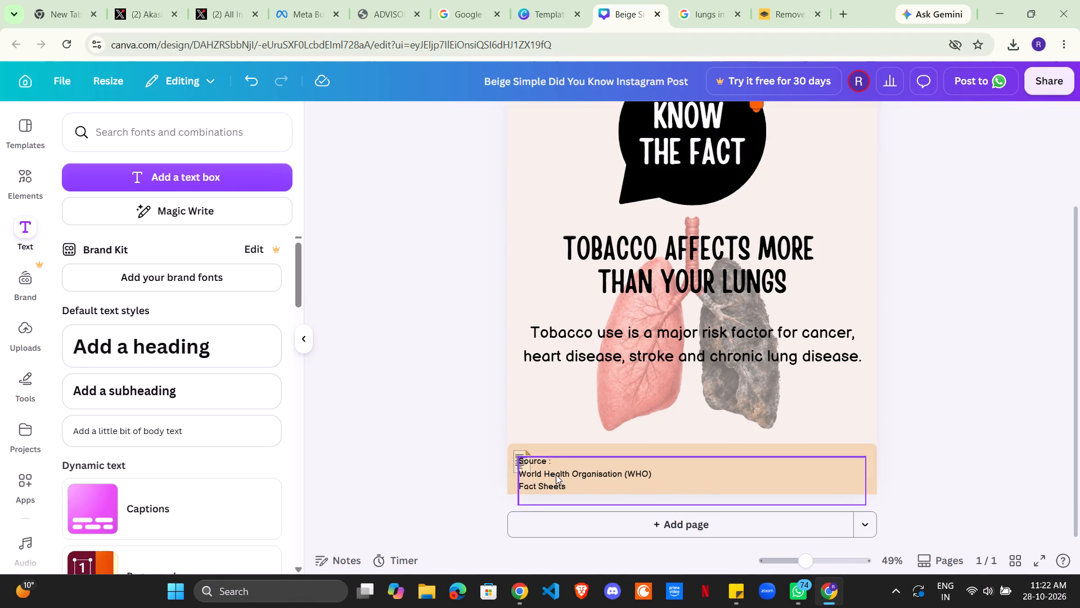
Move the source text beside the document icon and reduce it to size 15.7 so all four lines fit the beige band.
{"action": "left_click", "coordinate": [556, 475]}
{"action": "left_click_drag", "start_coordinate": [569, 476], "coordinate": [587, 471]}
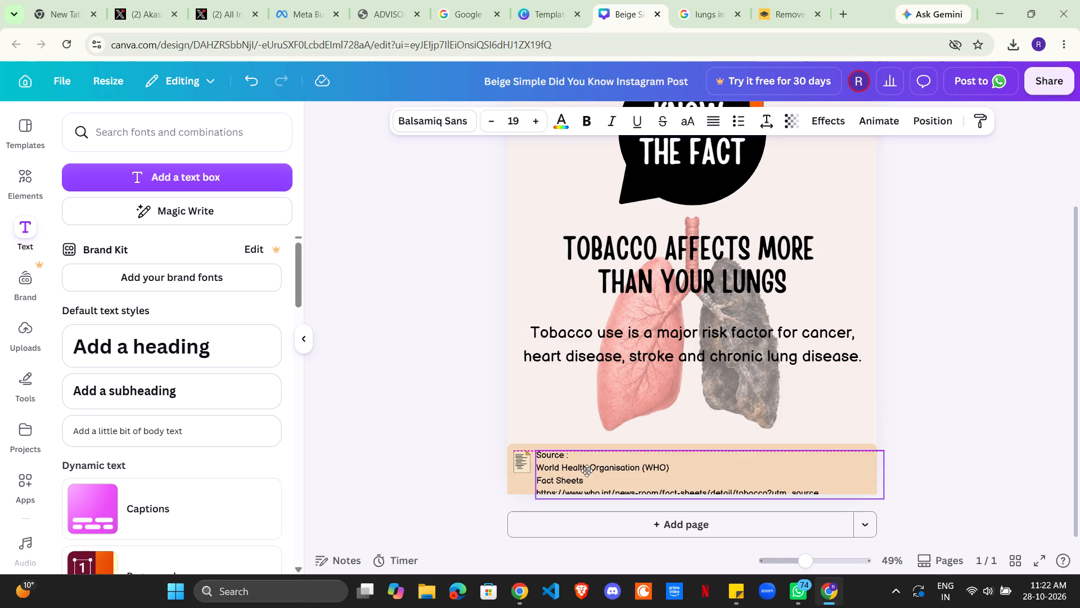
{"action": "left_click_drag", "start_coordinate": [587, 471], "coordinate": [586, 468]}
{"action": "left_click_drag", "start_coordinate": [882, 498], "coordinate": [871, 495]}
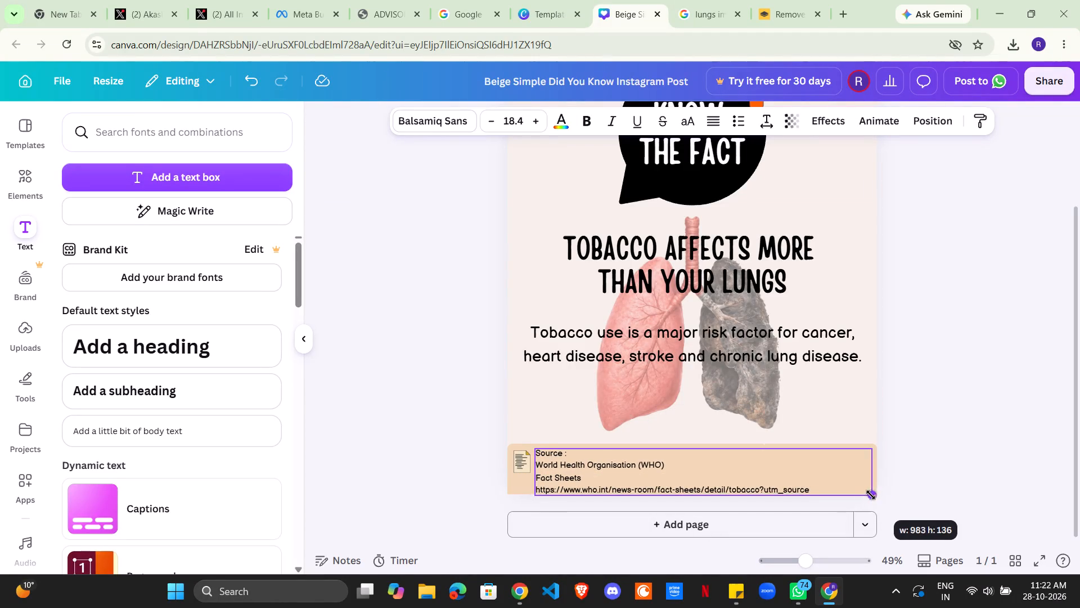
{"action": "left_click_drag", "start_coordinate": [871, 495], "coordinate": [796, 481]}
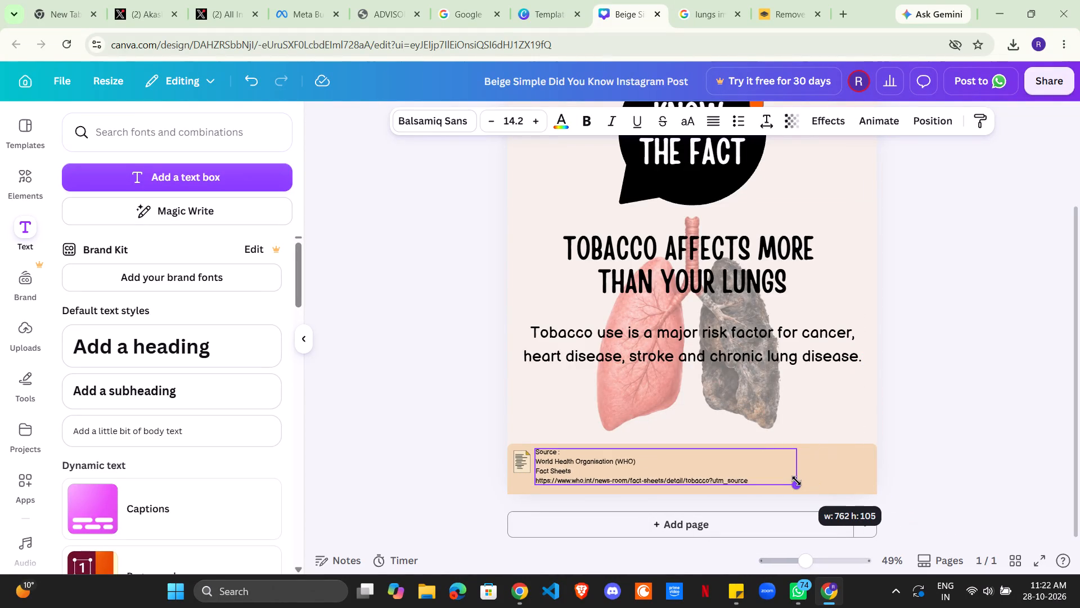
{"action": "left_click_drag", "start_coordinate": [796, 481], "coordinate": [787, 480]}
{"action": "left_click", "coordinate": [976, 476]}
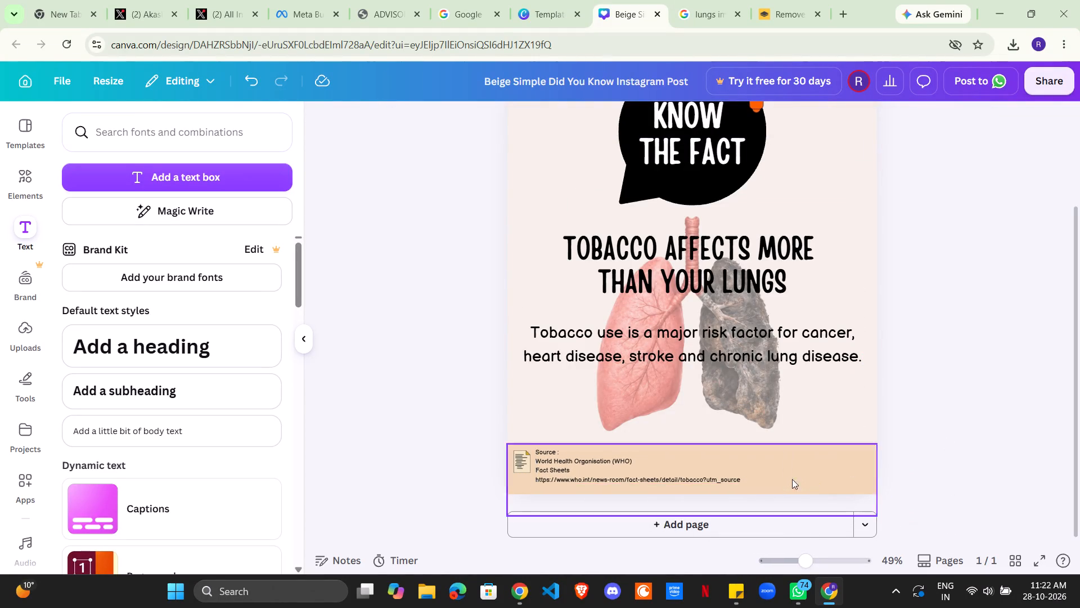
{"action": "left_click", "coordinate": [547, 468]}
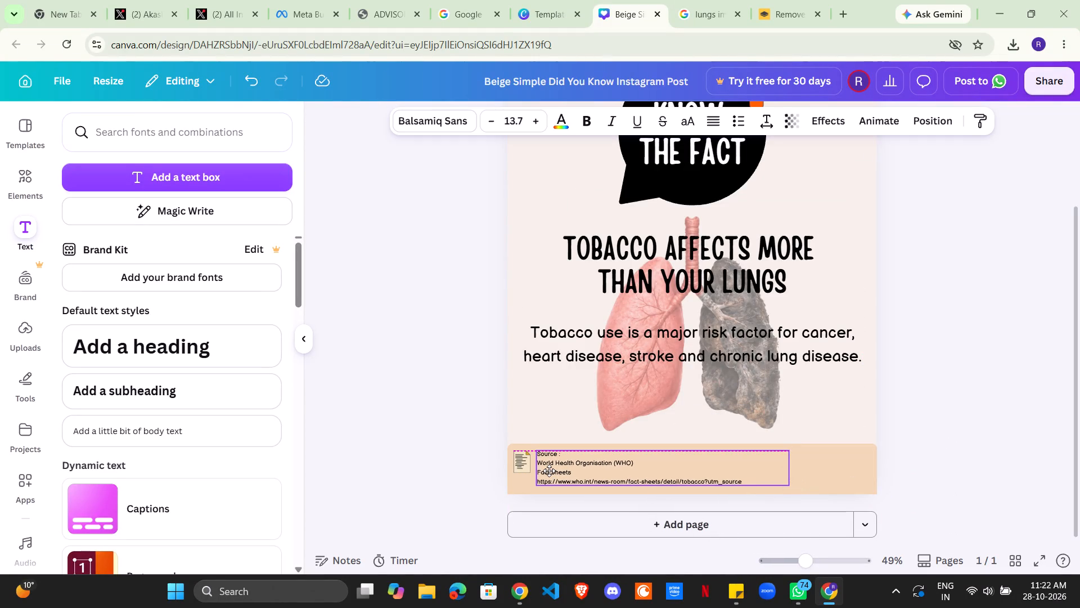
{"action": "double_click", "coordinate": [537, 126]}
{"action": "left_click", "coordinate": [955, 446]}
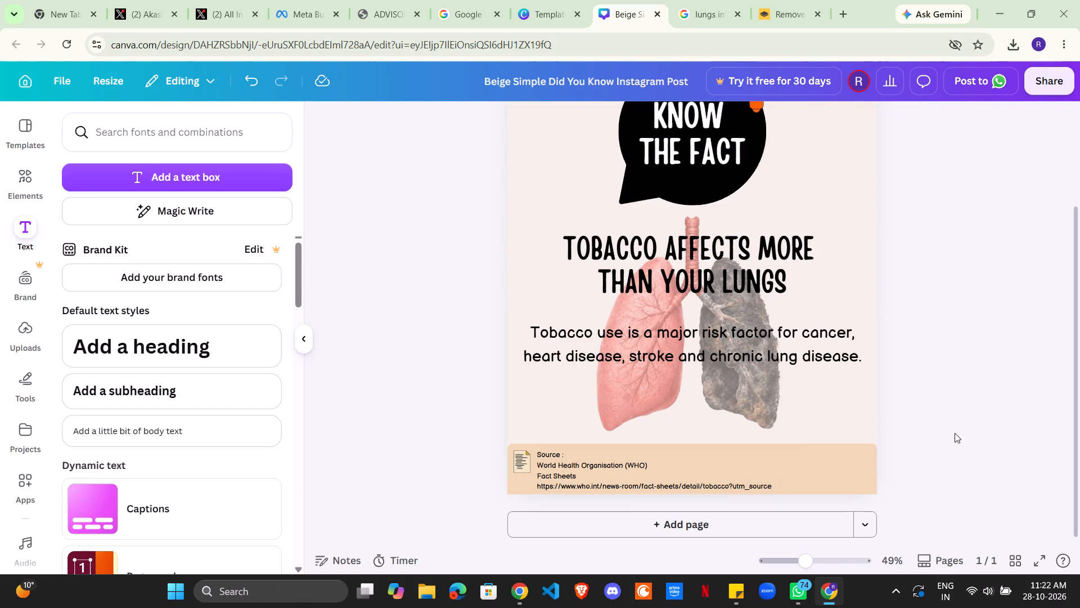
Enlarge the document icon slightly and nudge it toward the beige band's left edge, clear of the source text.
{"action": "scroll", "coordinate": [940, 419], "scroll_direction": "up", "scroll_amount": 3}
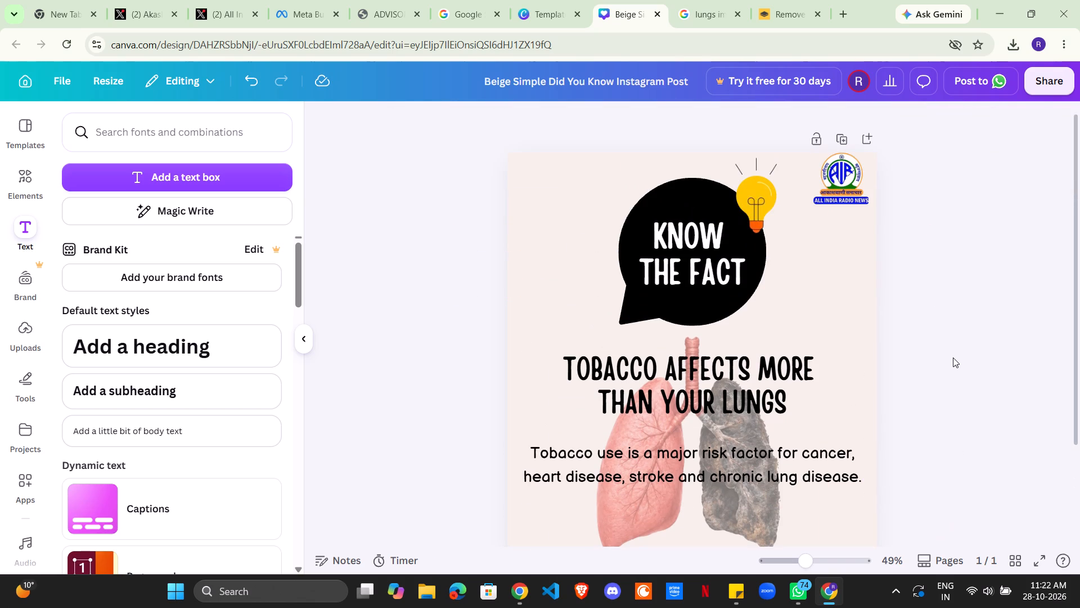
{"action": "scroll", "coordinate": [953, 358], "scroll_direction": "down", "scroll_amount": 2}
{"action": "scroll", "coordinate": [953, 355], "scroll_direction": "down", "scroll_amount": 1, "text": "ctrl"}
{"action": "scroll", "coordinate": [955, 356], "scroll_direction": "up", "scroll_amount": 1}
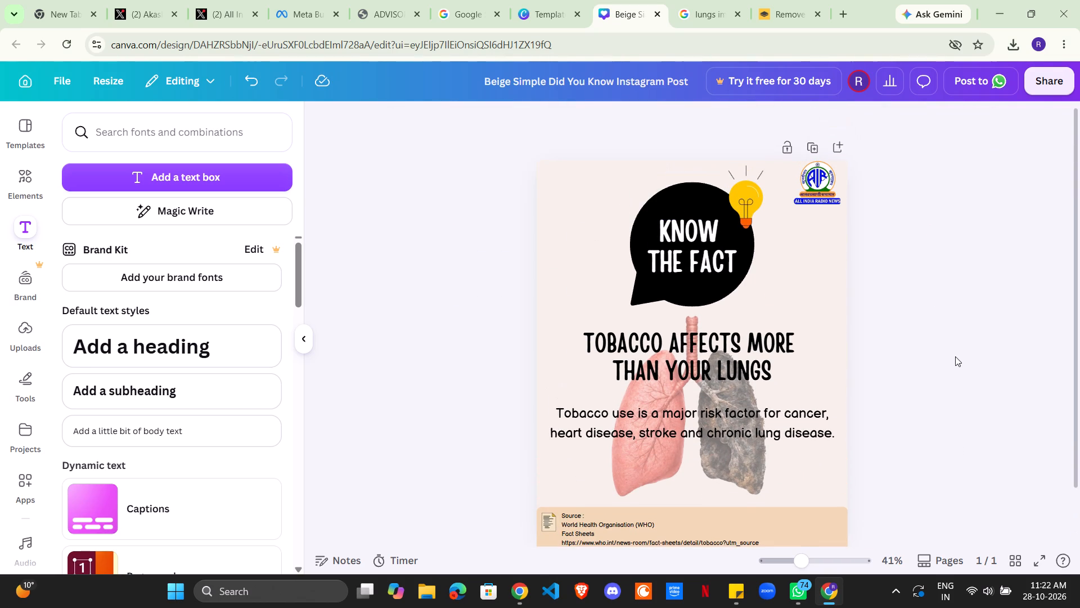
{"action": "scroll", "coordinate": [955, 356], "scroll_direction": "down", "scroll_amount": 1}
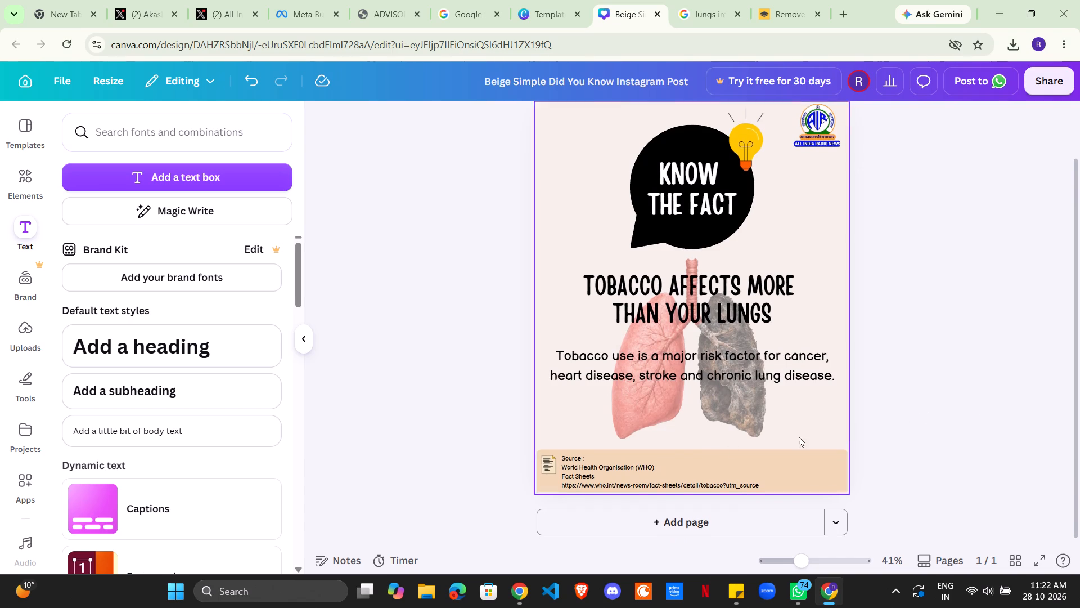
{"action": "left_click", "coordinate": [545, 470]}
{"action": "left_click_drag", "start_coordinate": [554, 479], "coordinate": [554, 486]}
{"action": "left_click", "coordinate": [489, 450]}
{"action": "left_click", "coordinate": [552, 475]}
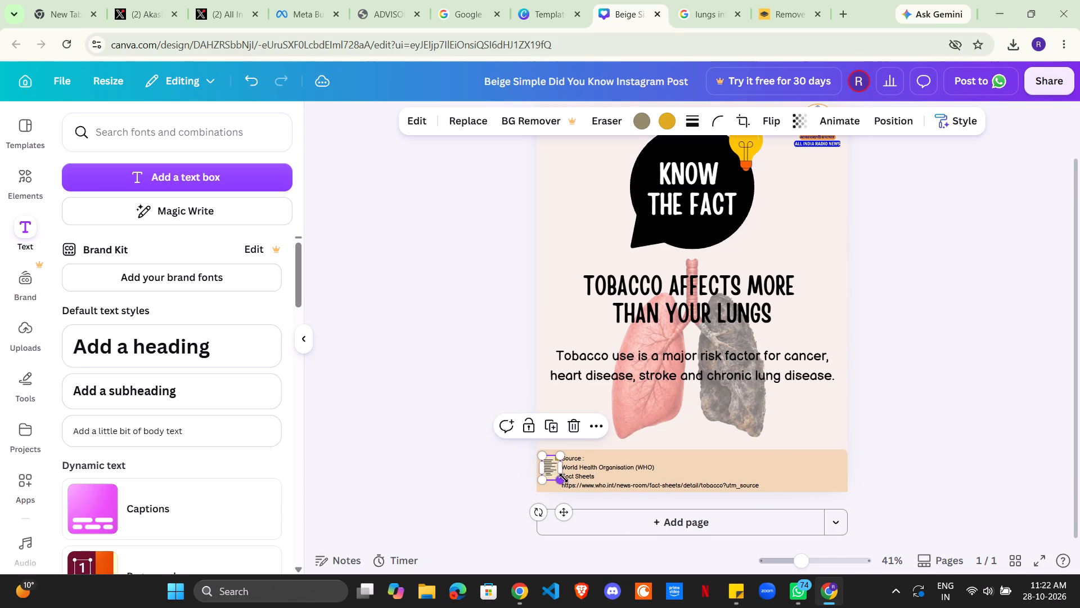
{"action": "key", "text": "Left"}
{"action": "key", "text": "Left"}
{"action": "key", "text": "Left"}
{"action": "key", "text": "Left"}
{"action": "key", "text": "Left"}
{"action": "key", "text": "Left"}
{"action": "key", "text": "Left"}
{"action": "key", "text": "Left"}
{"action": "key", "text": "Left"}
{"action": "key", "text": "Right"}
{"action": "key", "text": "Right"}
{"action": "key", "text": "Right"}
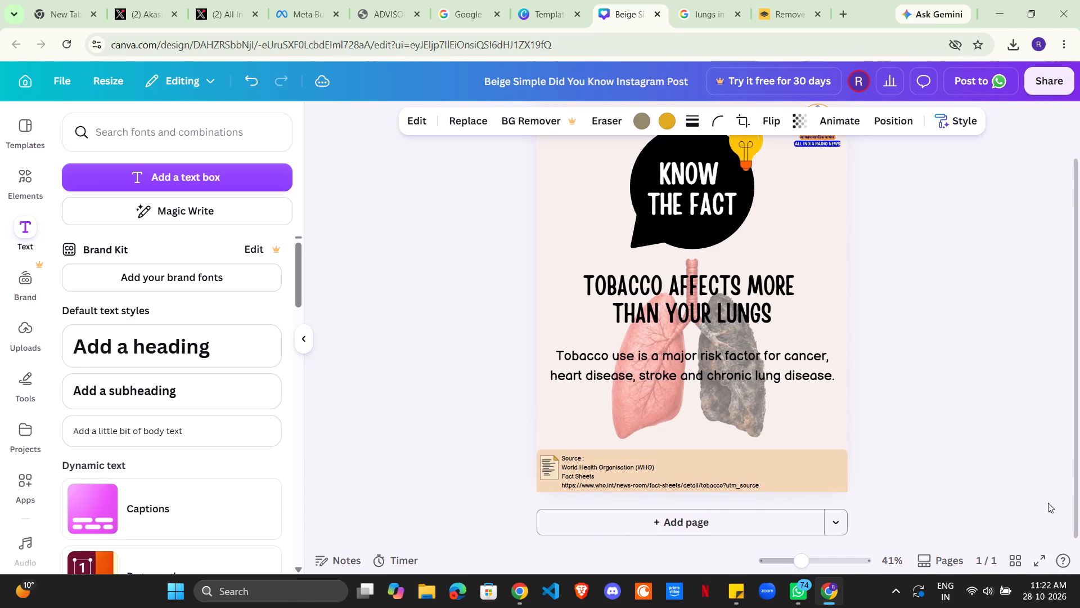
{"action": "key", "text": "Down"}
{"action": "key", "text": "Down"}
{"action": "left_click", "coordinate": [1001, 482]}
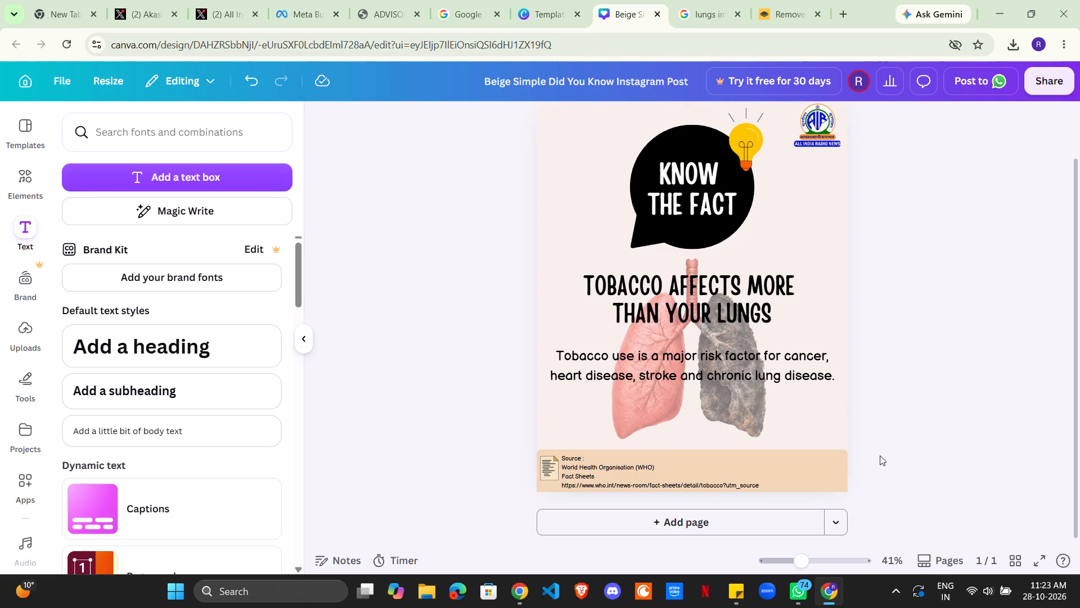
Join "Fact Sheets" onto the line above so it reads "World Health Organisation (WHO) - Fact Sheets".
{"action": "double_click", "coordinate": [581, 475]}
{"action": "left_click", "coordinate": [569, 476]}
{"action": "key", "text": "Left"}
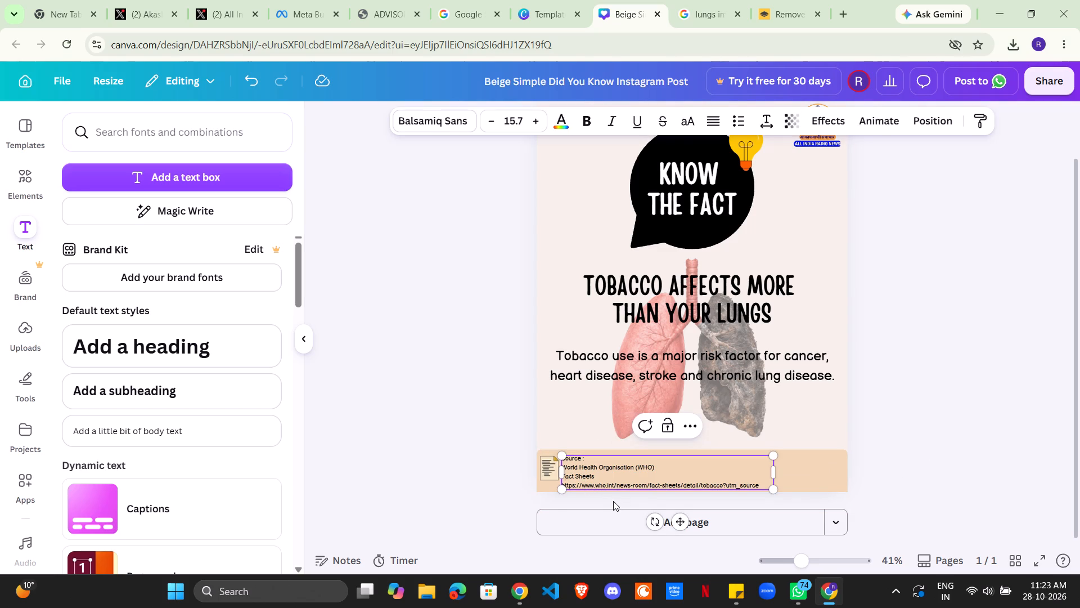
{"action": "key", "text": "Left"}
{"action": "key", "text": "Left"}
{"action": "key", "text": "Right"}
{"action": "key", "text": "BackSpace"}
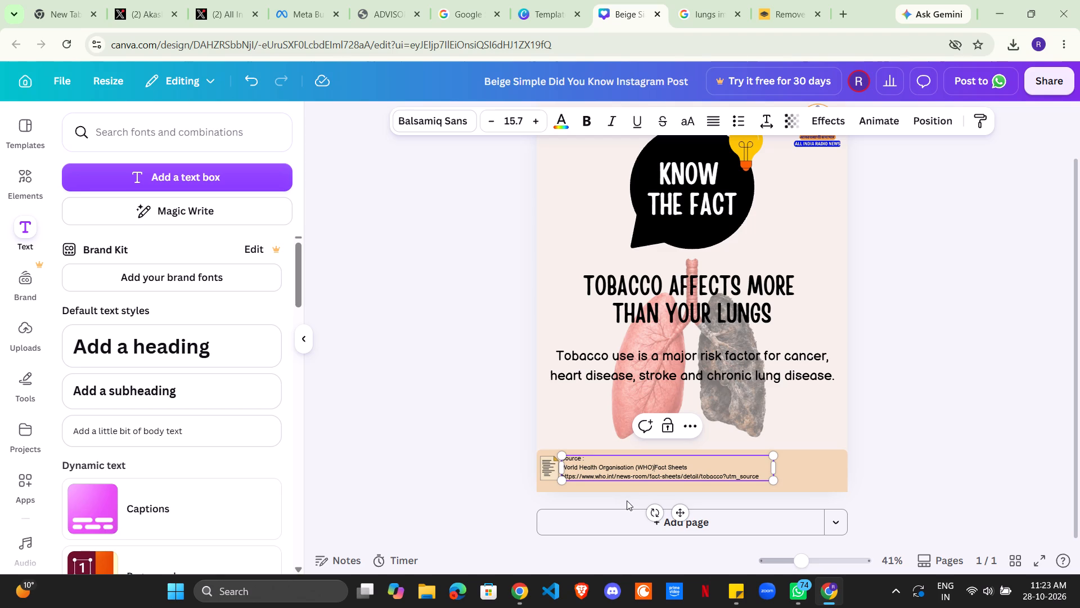
{"action": "key", "text": "space"}
{"action": "type", "text": "-"}
{"action": "key", "text": "space"}
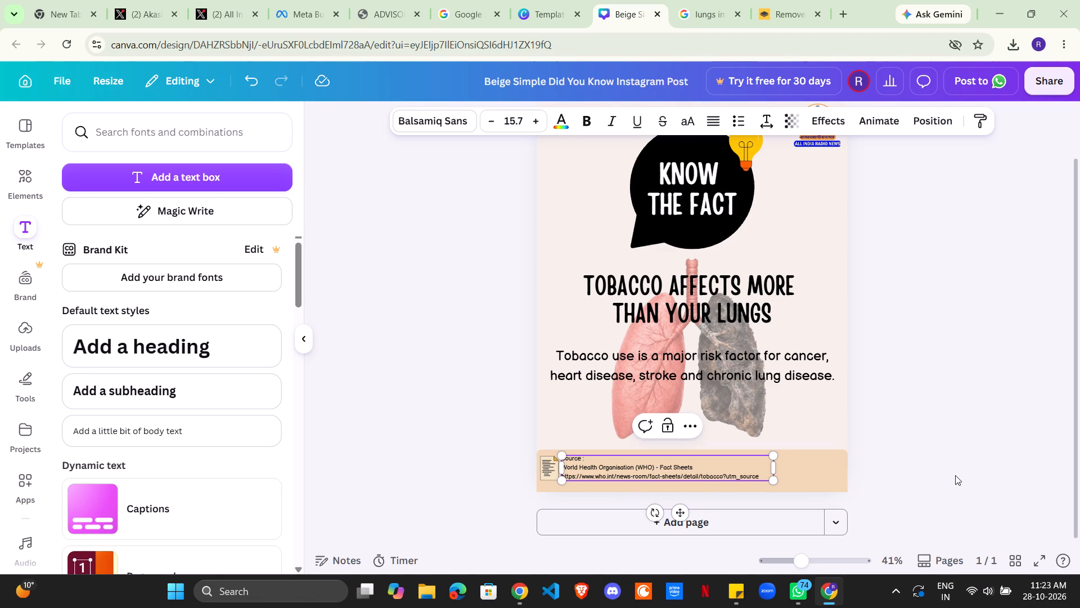
{"action": "left_click", "coordinate": [955, 475]}
Nudge the source text down slightly and set its font size to 16.7.
{"action": "left_click", "coordinate": [663, 471]}
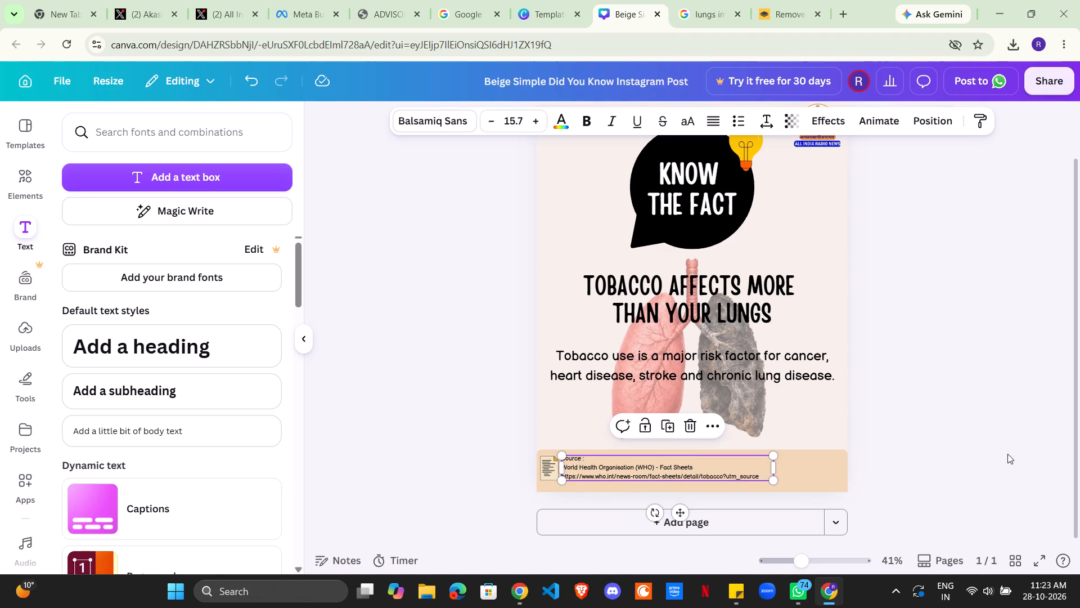
{"action": "key", "text": "Down"}
{"action": "double_click", "coordinate": [534, 124]}
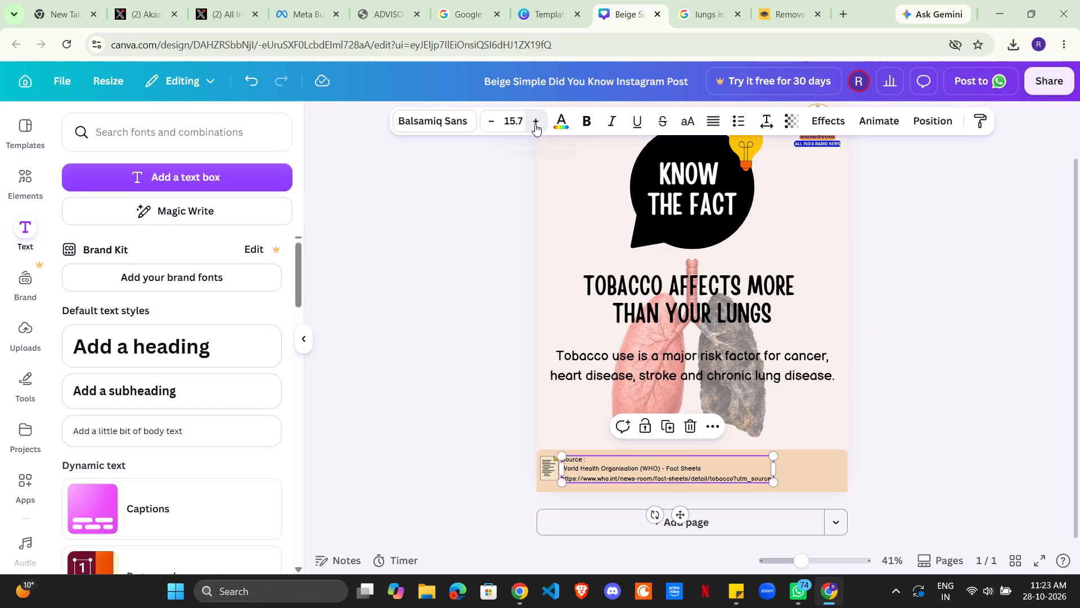
{"action": "left_click", "coordinate": [489, 123]}
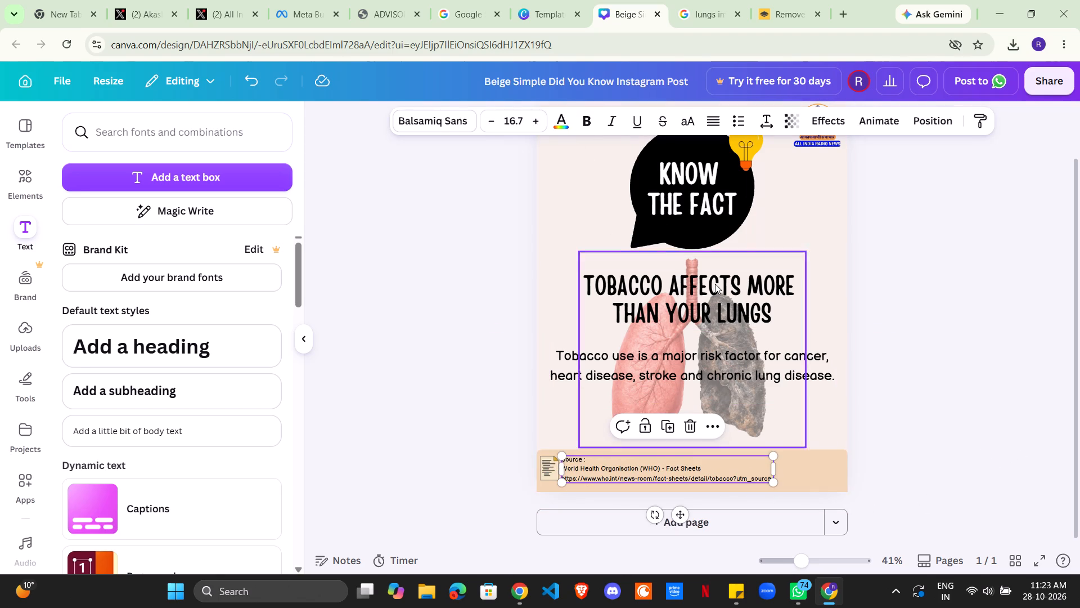
{"action": "left_click", "coordinate": [955, 461]}
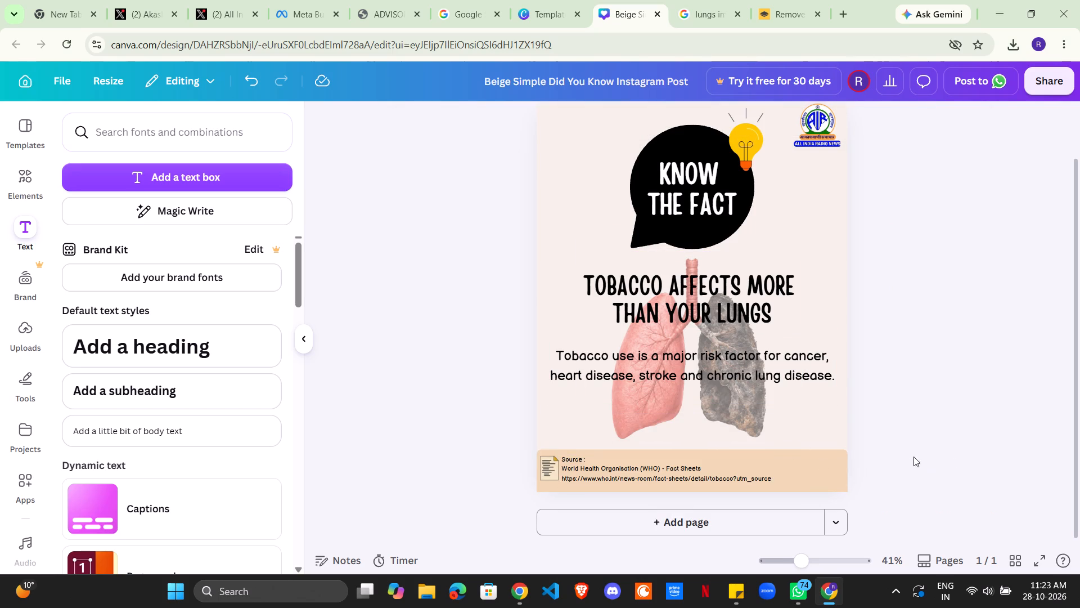
Nudge the beige footer band up slightly on the card.
{"action": "left_click", "coordinate": [812, 459]}
{"action": "key", "text": "Up"}
{"action": "key", "text": "Up"}
{"action": "key", "text": "Up"}
{"action": "key", "text": "Up"}
{"action": "key", "text": "Up"}
{"action": "key", "text": "Up"}
{"action": "key", "text": "Up"}
{"action": "key", "text": "Up"}
{"action": "key", "text": "Up"}
{"action": "key", "text": "Up"}
{"action": "key", "text": "Up"}
{"action": "key", "text": "Up"}
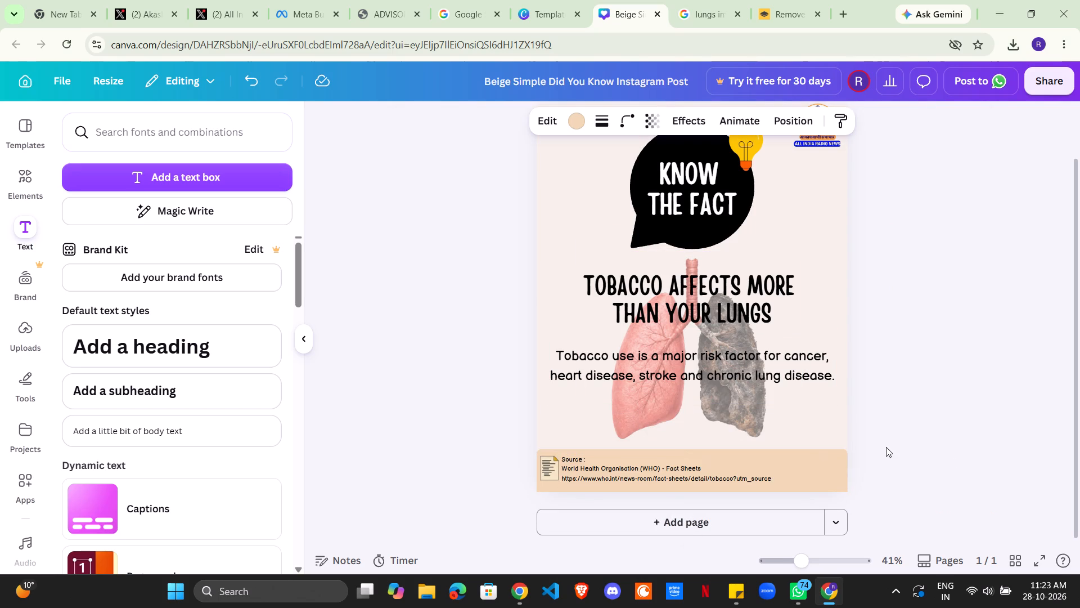
{"action": "key", "text": "Up"}
{"action": "key", "text": "Up"}
{"action": "key", "text": "Up"}
{"action": "key", "text": "Up"}
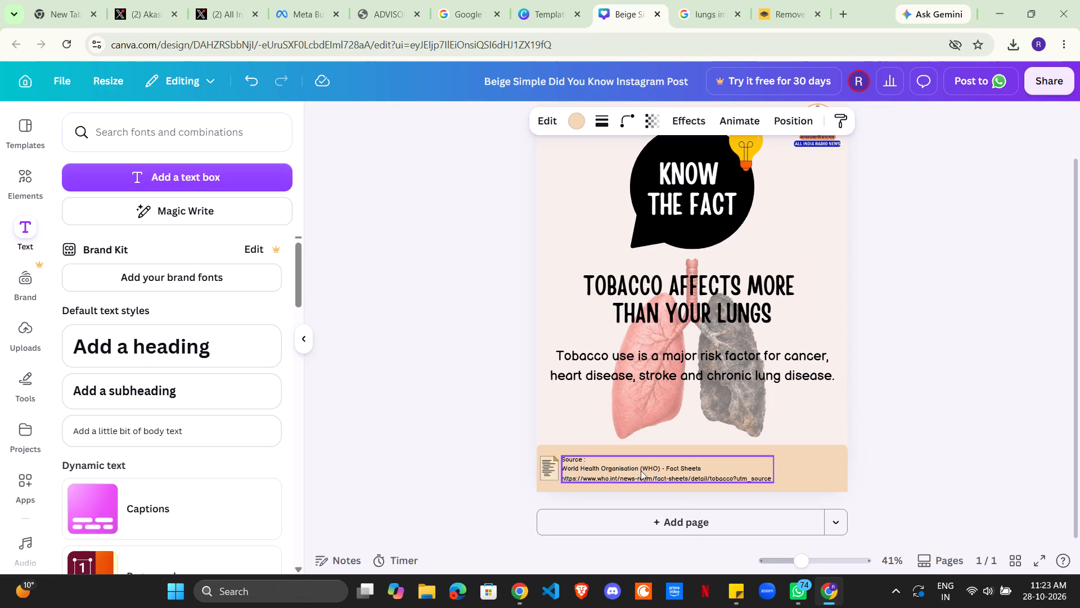
Nudge the document icon up to sit near the top of the raised beige band.
{"action": "left_click", "coordinate": [547, 469]}
{"action": "key", "text": "Up"}
{"action": "key", "text": "Up"}
{"action": "key", "text": "Up"}
{"action": "key", "text": "Up"}
{"action": "key", "text": "Up"}
{"action": "key", "text": "Up"}
{"action": "key", "text": "Up"}
{"action": "key", "text": "Up"}
{"action": "key", "text": "Up"}
{"action": "key", "text": "Up"}
{"action": "key", "text": "Up"}
{"action": "key", "text": "Up"}
{"action": "key", "text": "Up"}
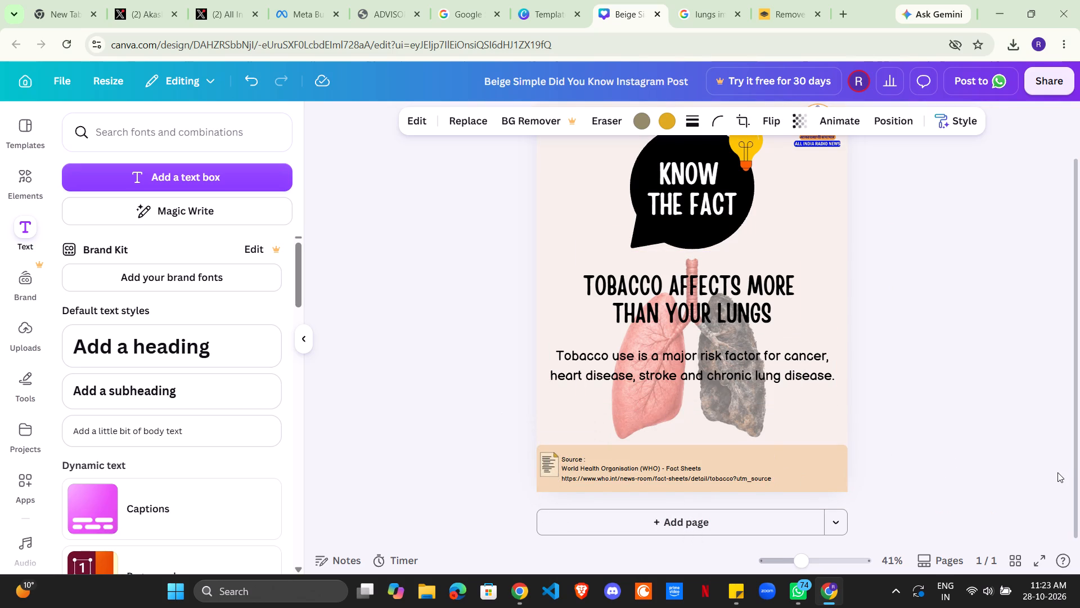
{"action": "key", "text": "Up"}
{"action": "key", "text": "Up"}
{"action": "key", "text": "Up"}
{"action": "key", "text": "Up"}
{"action": "key", "text": "Up"}
{"action": "key", "text": "Up"}
{"action": "key", "text": "Up"}
{"action": "key", "text": "Up"}
{"action": "key", "text": "Up"}
Nudge the source text up until its first line sits near the top of the beige band, level with the document icon.
{"action": "left_click", "coordinate": [599, 472]}
{"action": "key", "text": "Up"}
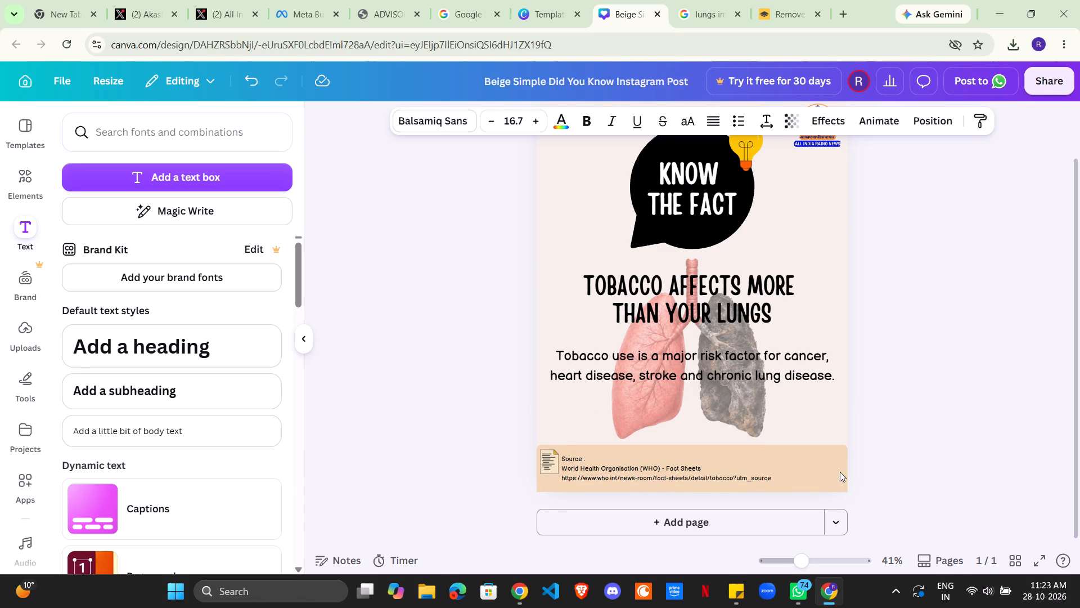
{"action": "left_click", "coordinate": [564, 474]}
{"action": "left_click", "coordinate": [446, 471]}
{"action": "left_click", "coordinate": [582, 470]}
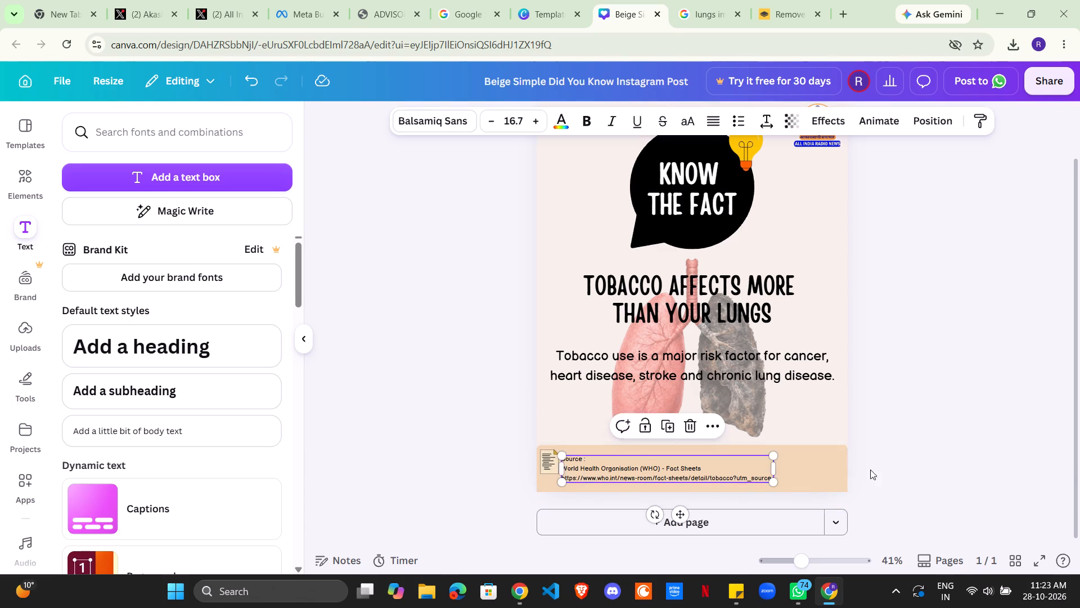
{"action": "key", "text": "Up"}
{"action": "key", "text": "Up"}
{"action": "key", "text": "Up"}
{"action": "key", "text": "Up"}
{"action": "key", "text": "Up"}
{"action": "key", "text": "Up"}
{"action": "key", "text": "Up"}
{"action": "key", "text": "Up"}
{"action": "key", "text": "Up"}
{"action": "key", "text": "Up"}
{"action": "key", "text": "Up"}
{"action": "key", "text": "Up"}
{"action": "key", "text": "Up"}
{"action": "key", "text": "Up"}
{"action": "key", "text": "Up"}
{"action": "key", "text": "Up"}
{"action": "key", "text": "Up"}
{"action": "key", "text": "Up"}
{"action": "key", "text": "Up"}
{"action": "key", "text": "Up"}
{"action": "key", "text": "Up"}
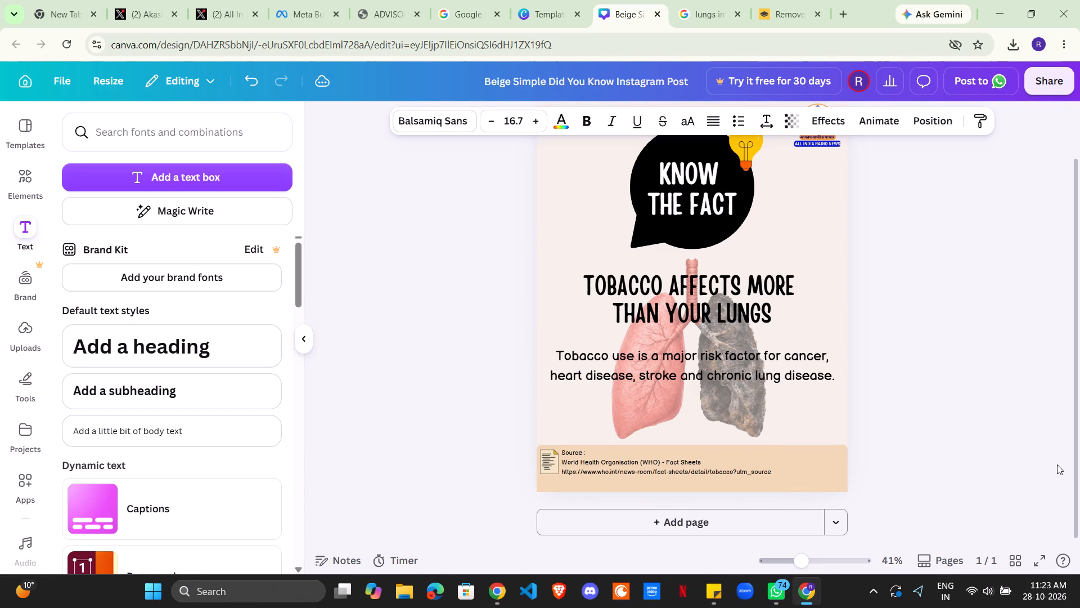
{"action": "left_click", "coordinate": [1012, 467]}
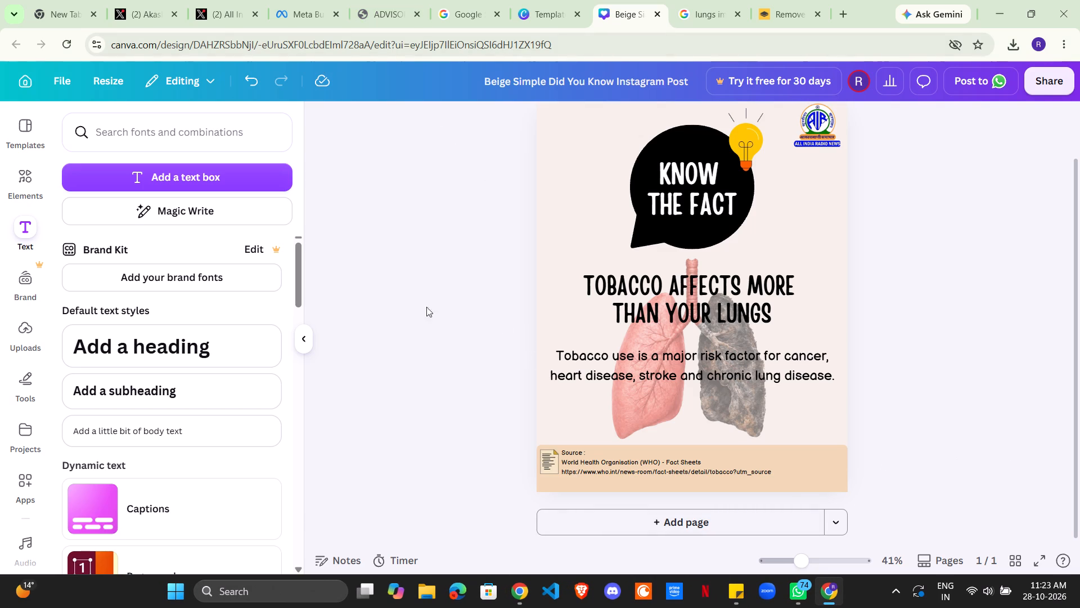
Duplicate the source text box and place the copy lower on the beige band.
{"action": "left_click", "coordinate": [649, 372]}
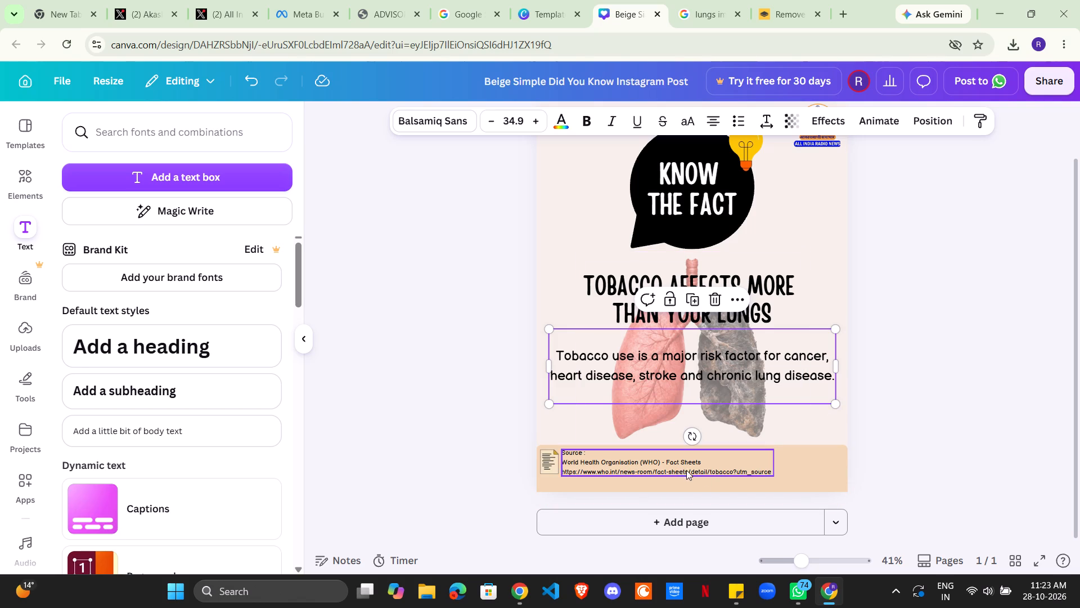
{"action": "left_click", "coordinate": [683, 470]}
{"action": "key", "text": "ctrl+c"}
{"action": "key", "text": "ctrl+v"}
{"action": "left_click_drag", "start_coordinate": [686, 468], "coordinate": [685, 480]}
Replace the duplicated source text on the beige band with "Regional News Unit, Akashvani, Srinagar".
{"action": "double_click", "coordinate": [672, 482]}
{"action": "key", "text": "ctrl+a"}
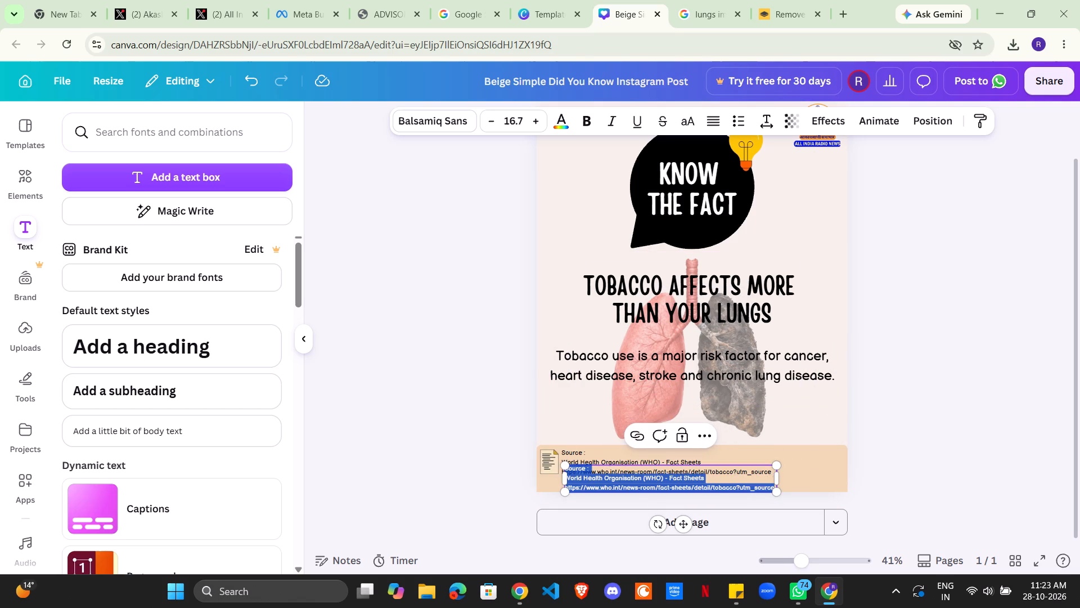
{"action": "type", "text": "Re"}
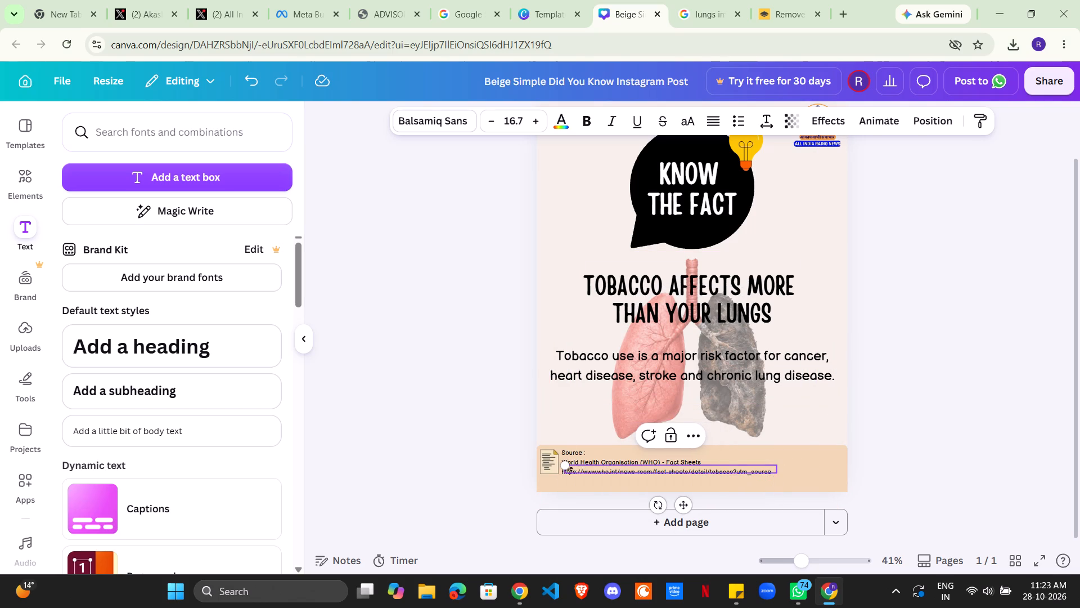
{"action": "type", "text": "gia"}
{"action": "type", "text": "nal"}
{"action": "key", "text": "space"}
{"action": "key", "text": "BackSpace"}
{"action": "key", "text": "BackSpace"}
{"action": "key", "text": "BackSpace"}
{"action": "key", "text": "BackSpace"}
{"action": "key", "text": "BackSpace"}
{"action": "key", "text": "BackSpace"}
{"action": "type", "text": "ional News Unit"}
{"action": "key", "text": "space"}
{"action": "key", "text": "BackSpace"}
{"action": "type", "text": ","}
{"action": "key", "text": "space"}
{"action": "type", "text": "Ahas"}
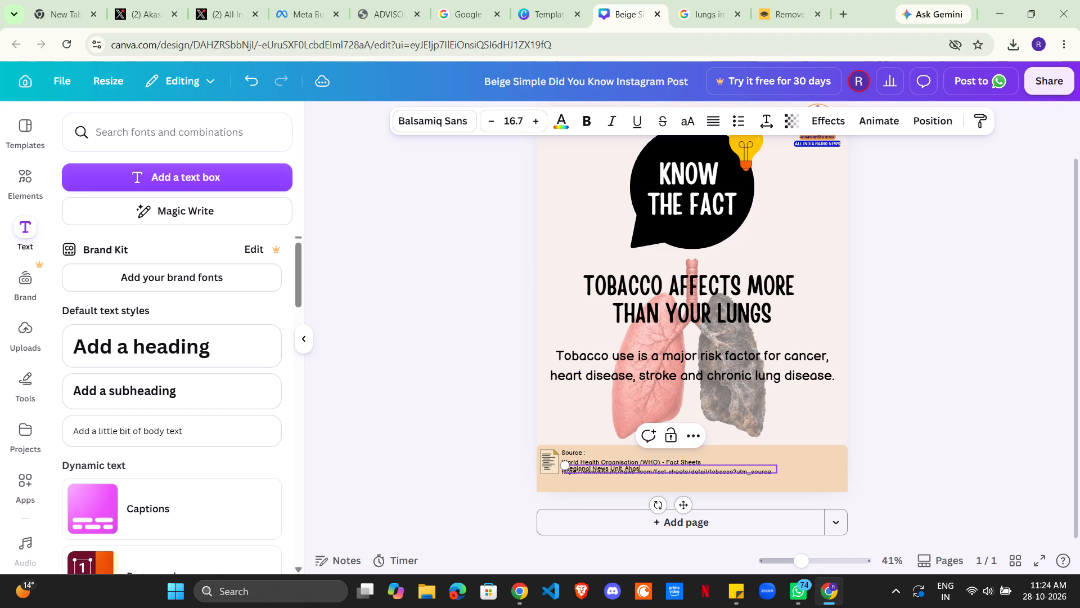
{"action": "key", "text": "BackSpace"}
{"action": "key", "text": "BackSpace"}
{"action": "key", "text": "BackSpace"}
{"action": "type", "text": "kash"}
{"action": "type", "text": "vani"}
{"action": "key", "text": "space"}
{"action": "key", "text": "BackSpace"}
{"action": "type", "text": ", Srinagar"}
Move the Regional News Unit line to the bottom of the beige band, below the source link and roughly centred on the card.
{"action": "left_click_drag", "start_coordinate": [682, 507], "coordinate": [708, 524]}
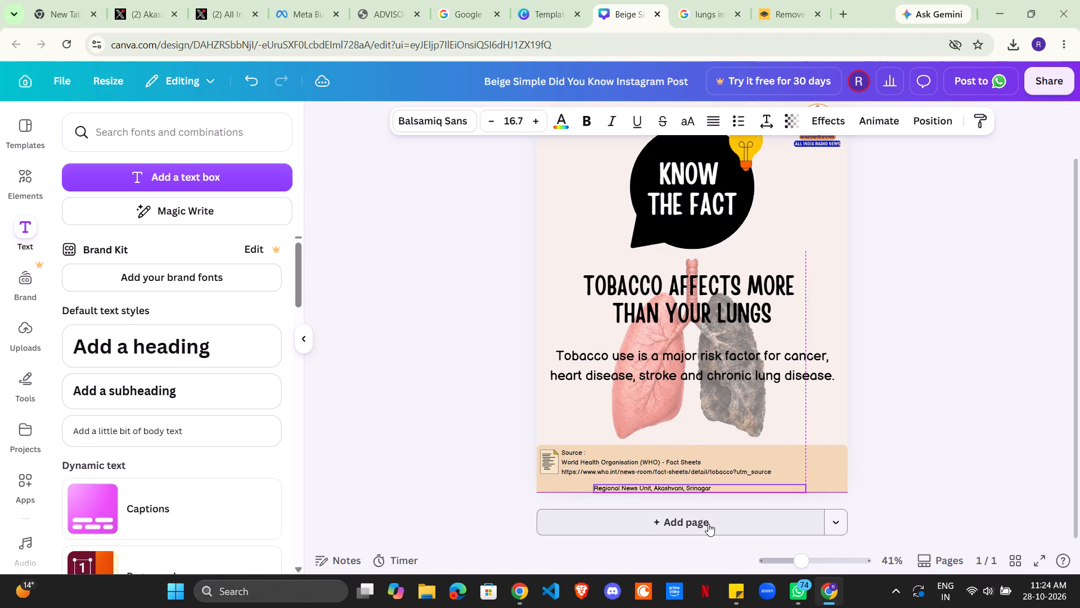
{"action": "left_click_drag", "start_coordinate": [708, 524], "coordinate": [721, 525]}
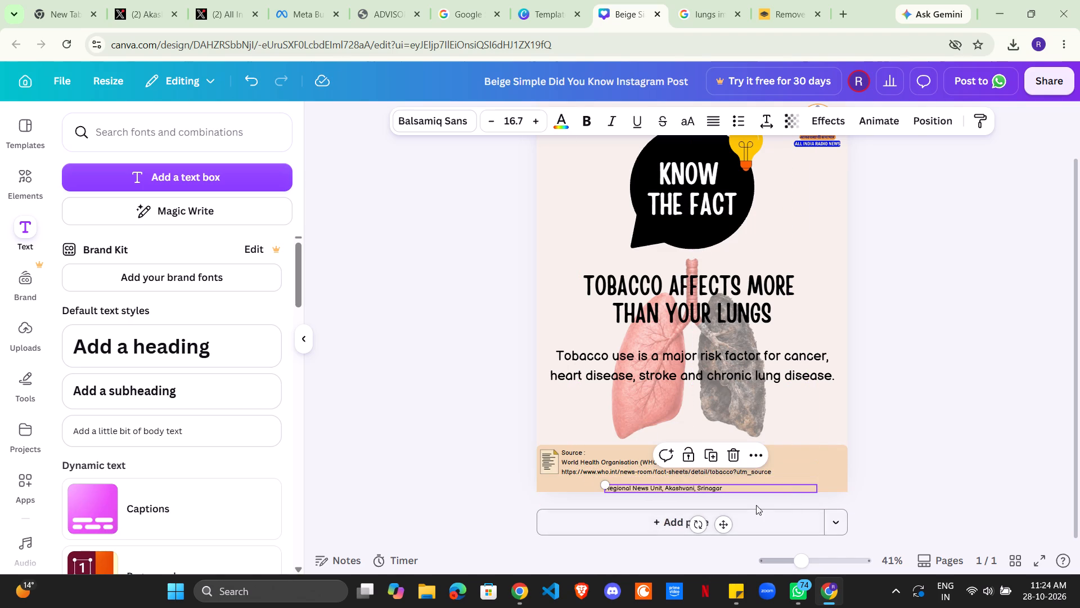
{"action": "left_click_drag", "start_coordinate": [727, 523], "coordinate": [746, 521]}
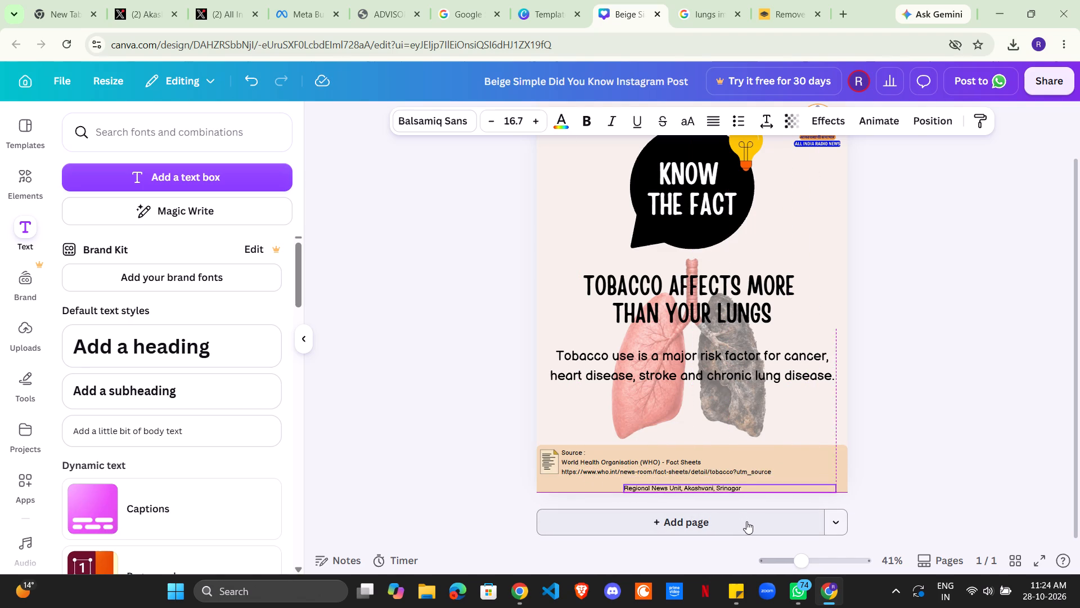
{"action": "left_click_drag", "start_coordinate": [746, 521], "coordinate": [761, 525]}
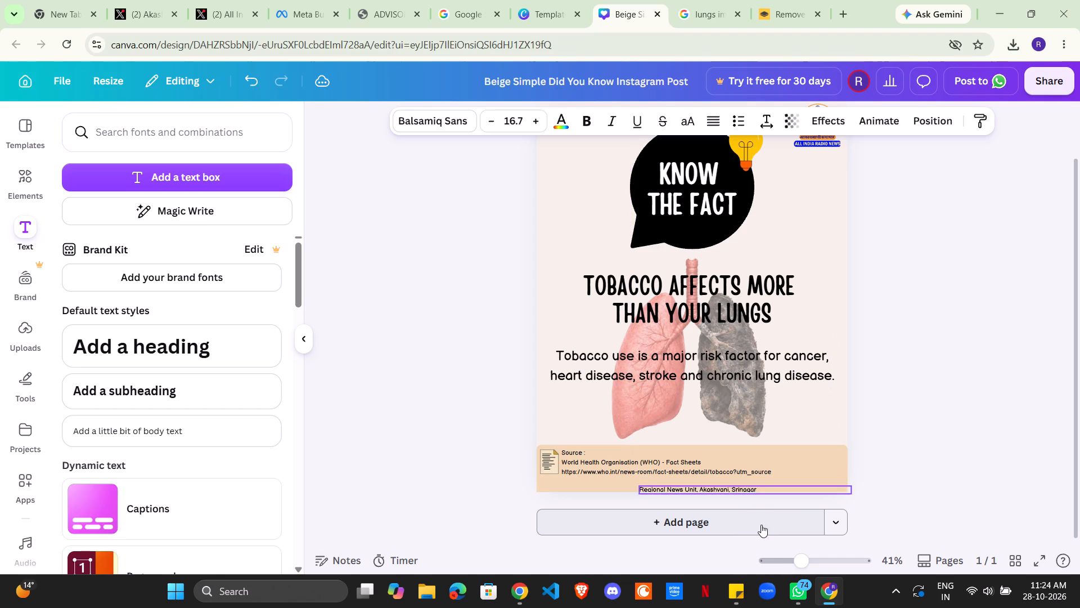
{"action": "left_click_drag", "start_coordinate": [761, 525], "coordinate": [784, 461]}
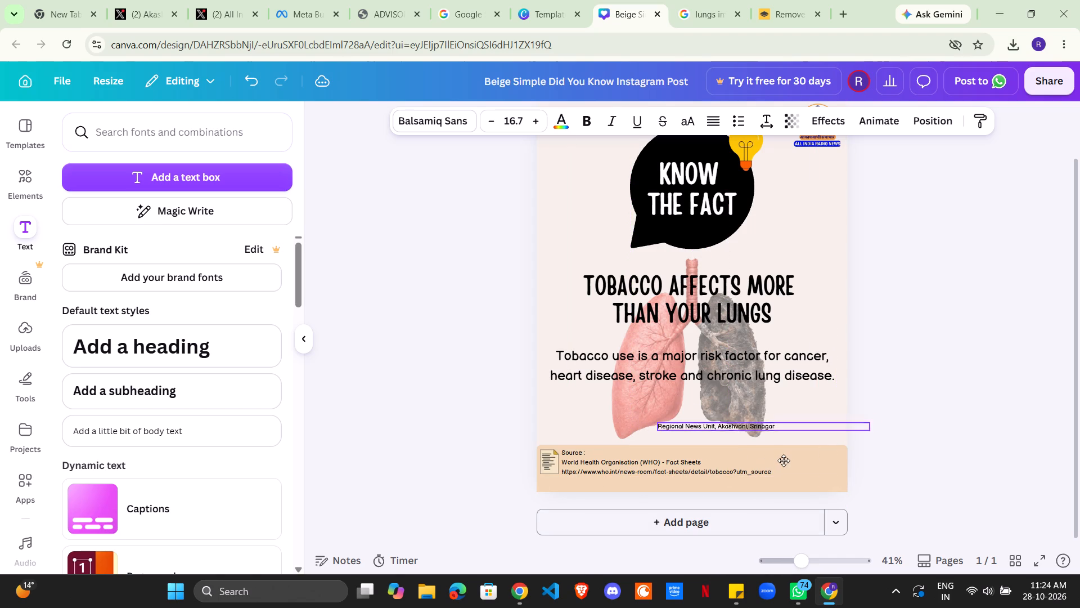
{"action": "left_click_drag", "start_coordinate": [784, 461], "coordinate": [757, 461]}
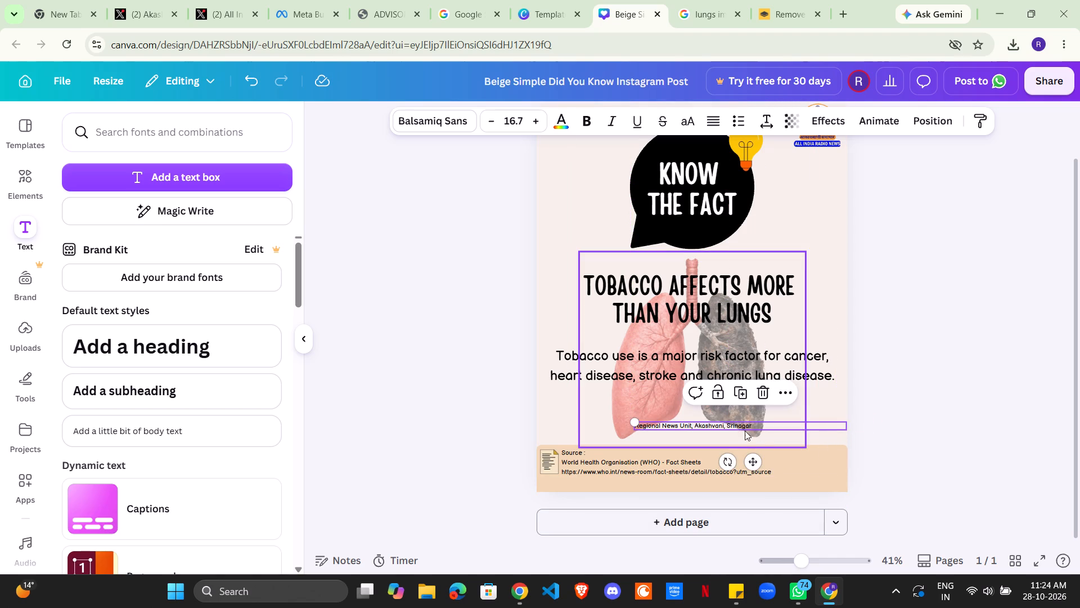
{"action": "left_click_drag", "start_coordinate": [754, 465], "coordinate": [742, 524]}
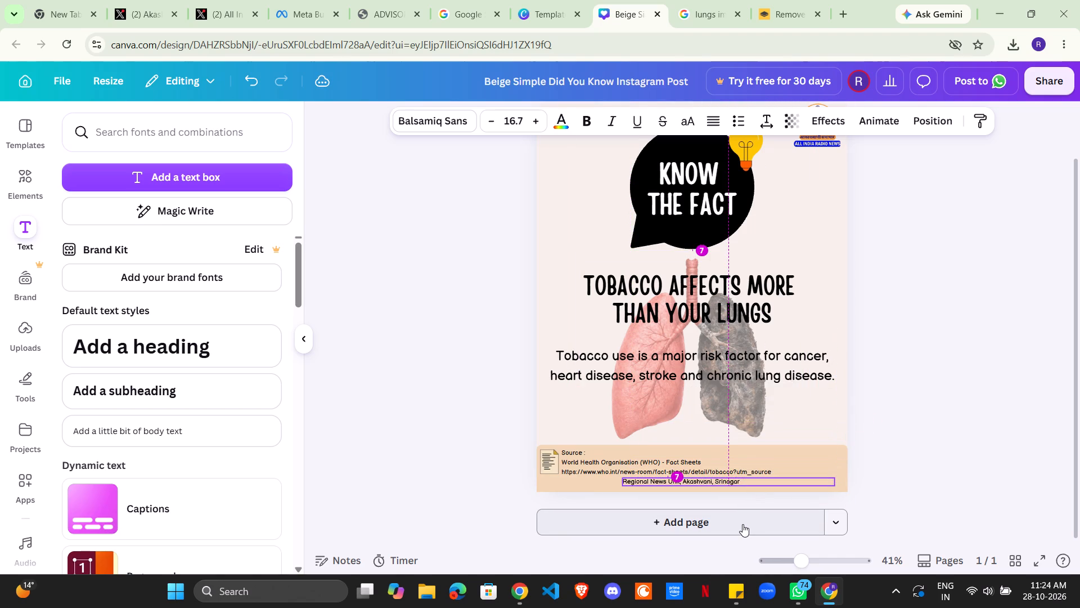
{"action": "left_click_drag", "start_coordinate": [742, 524], "coordinate": [742, 525]}
{"action": "left_click", "coordinate": [925, 470]}
Make the Regional News Unit footer line bold and set its font size to 18.7.
{"action": "left_click", "coordinate": [720, 488]}
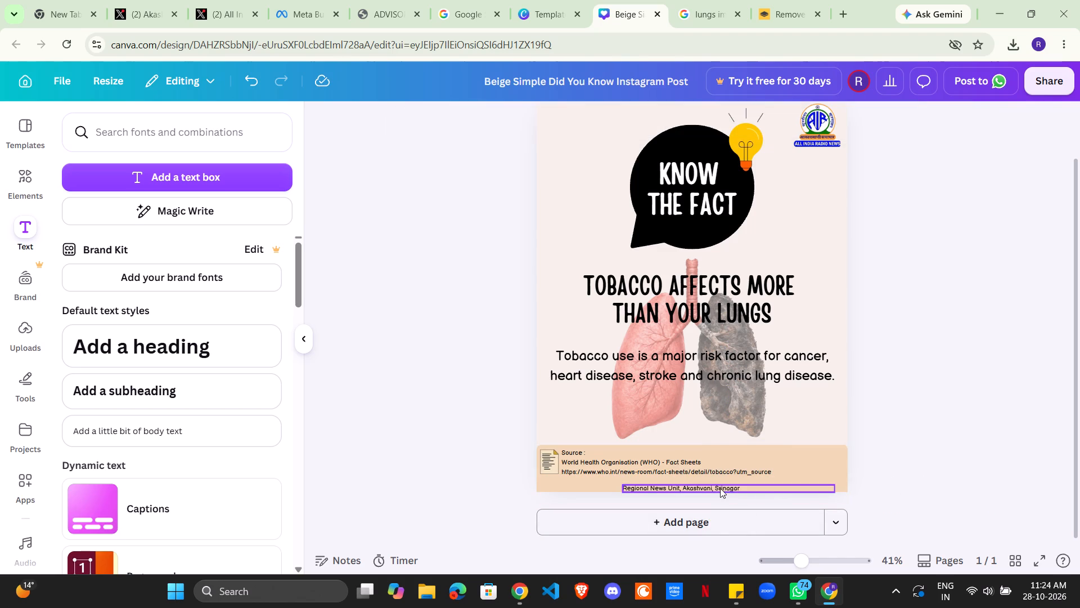
{"action": "left_click", "coordinate": [588, 125]}
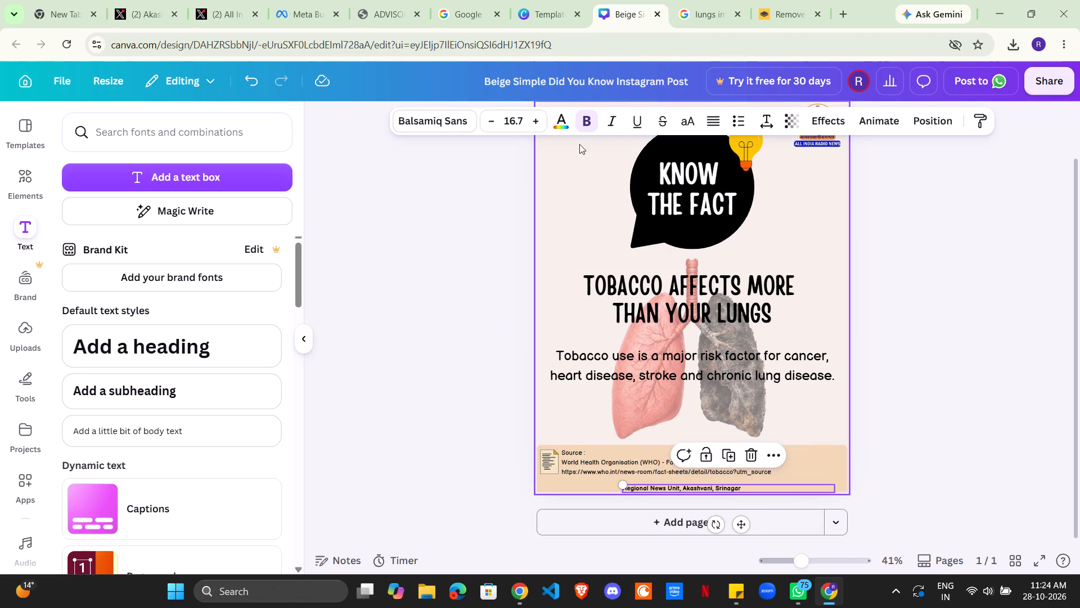
{"action": "double_click", "coordinate": [535, 122]}
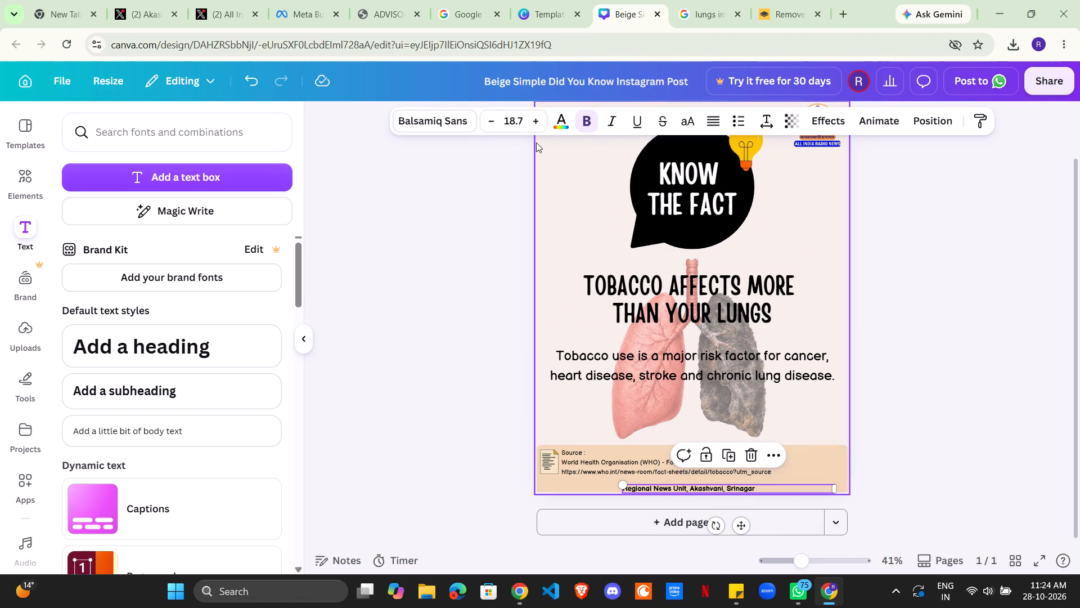
Nudge the Regional News Unit footer line slightly up and to the left to fine-tune its position at the bottom of the beige band.
{"action": "key", "text": "Up"}
{"action": "key", "text": "Up"}
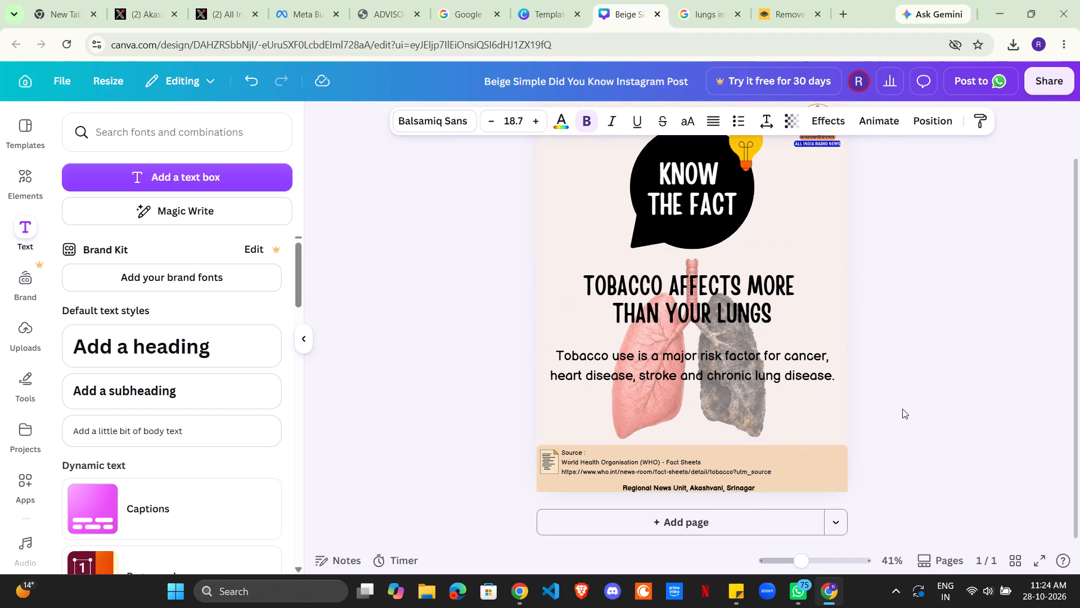
{"action": "key", "text": "Up"}
{"action": "key", "text": "Up"}
{"action": "key", "text": "Up"}
{"action": "key", "text": "Left"}
{"action": "key", "text": "Left"}
{"action": "key", "text": "Left"}
{"action": "key", "text": "Left"}
{"action": "key", "text": "Left"}
{"action": "key", "text": "Left"}
{"action": "key", "text": "Left"}
{"action": "key", "text": "Left"}
{"action": "key", "text": "Left"}
{"action": "key", "text": "Left"}
{"action": "key", "text": "Left"}
{"action": "key", "text": "Left"}
{"action": "key", "text": "Left"}
{"action": "key", "text": "Left"}
{"action": "key", "text": "Left"}
{"action": "key", "text": "Left"}
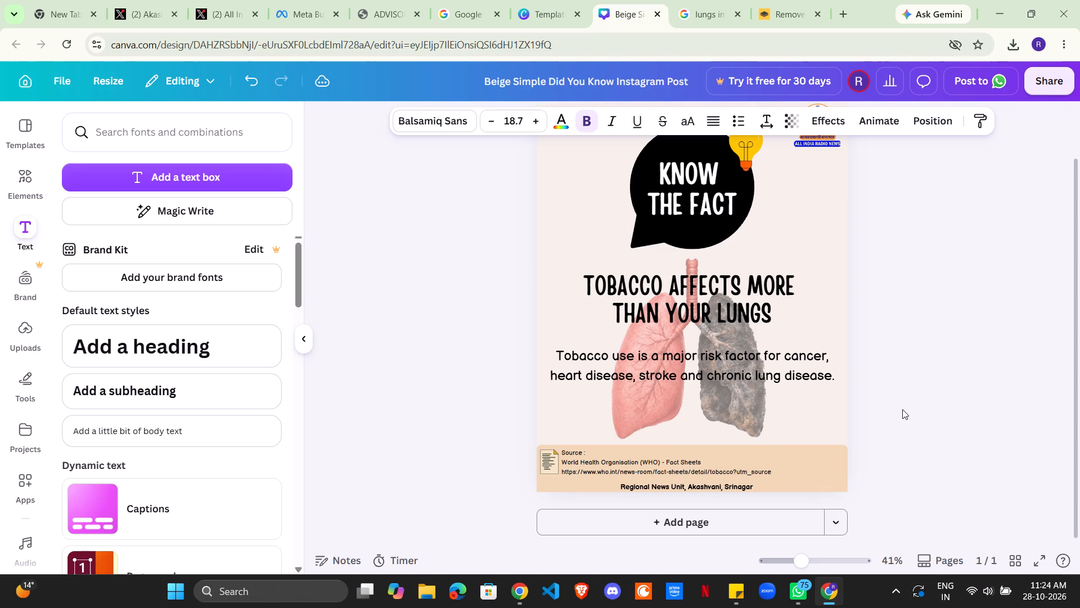
{"action": "key", "text": "Up"}
{"action": "key", "text": "Up"}
{"action": "key", "text": "Right"}
{"action": "key", "text": "Right"}
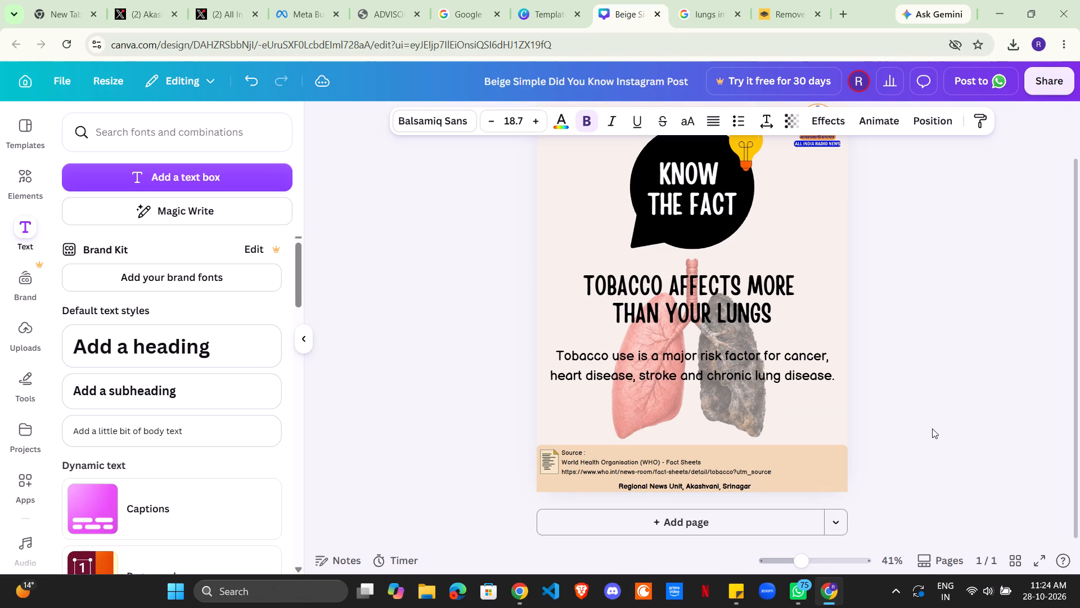
Narrow the Regional News Unit footer's text box from its far end so it fits closely around the text.
{"action": "left_click", "coordinate": [931, 429]}
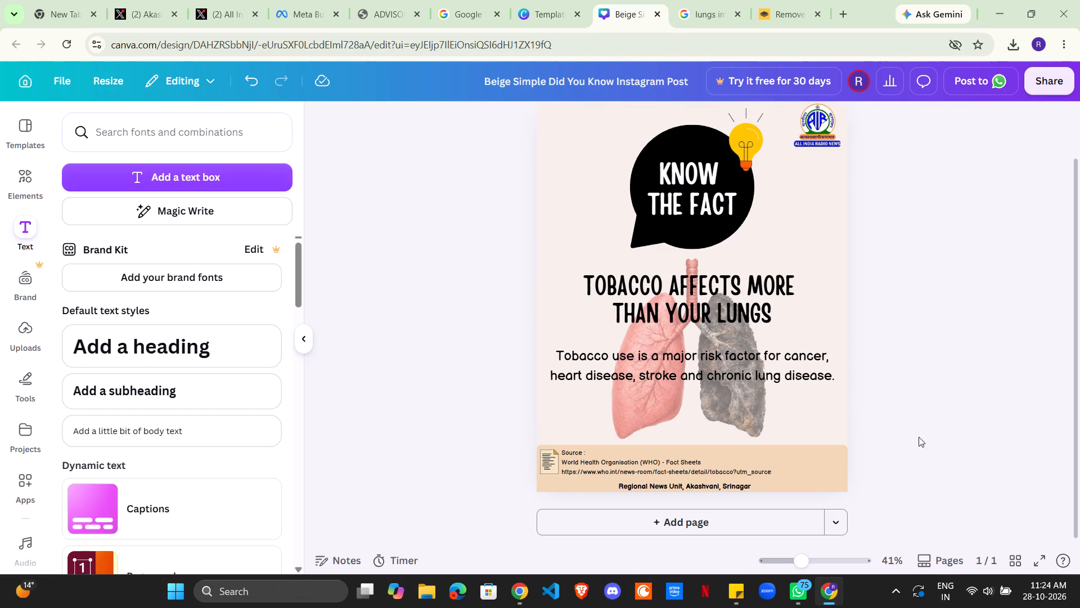
{"action": "left_click", "coordinate": [718, 489]}
{"action": "left_click", "coordinate": [969, 444]}
{"action": "left_click", "coordinate": [736, 485]}
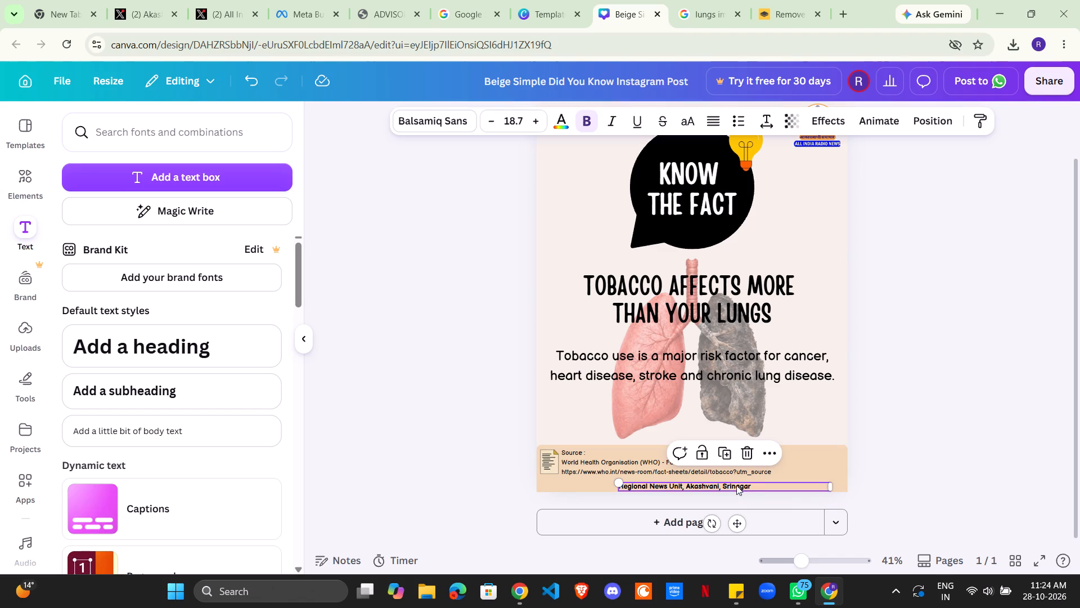
{"action": "left_click_drag", "start_coordinate": [831, 488], "coordinate": [774, 488]}
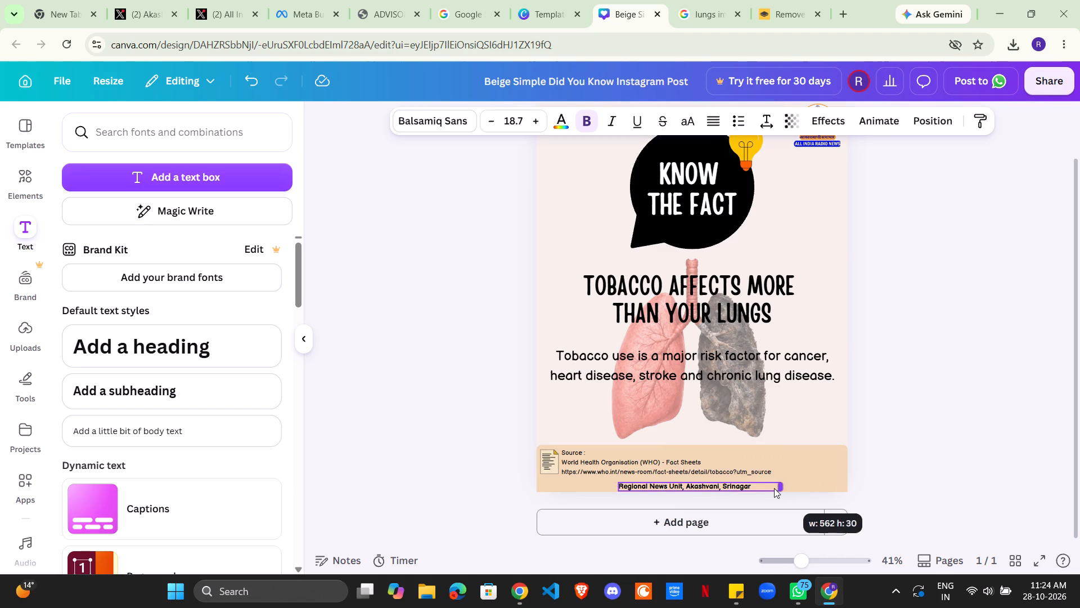
{"action": "left_click_drag", "start_coordinate": [774, 488], "coordinate": [757, 487]}
{"action": "left_click", "coordinate": [957, 459]}
{"action": "left_click", "coordinate": [920, 441]}
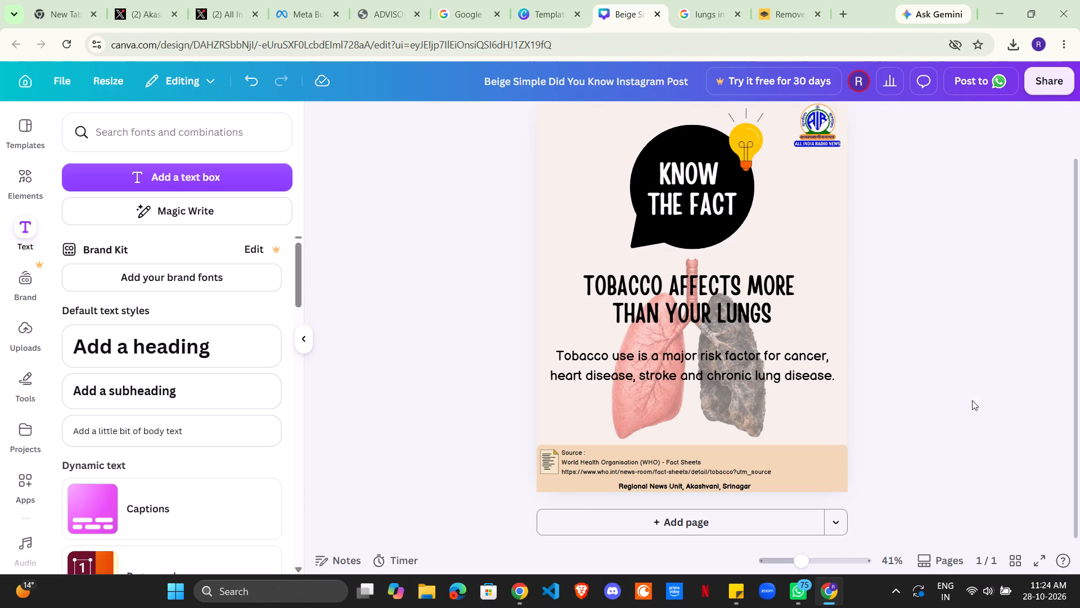
Download the card as a PNG and save it to the Desktop as "Beige Simple Did You Know Instagram Post.png".
{"action": "scroll", "coordinate": [949, 382], "scroll_direction": "up", "scroll_amount": 1}
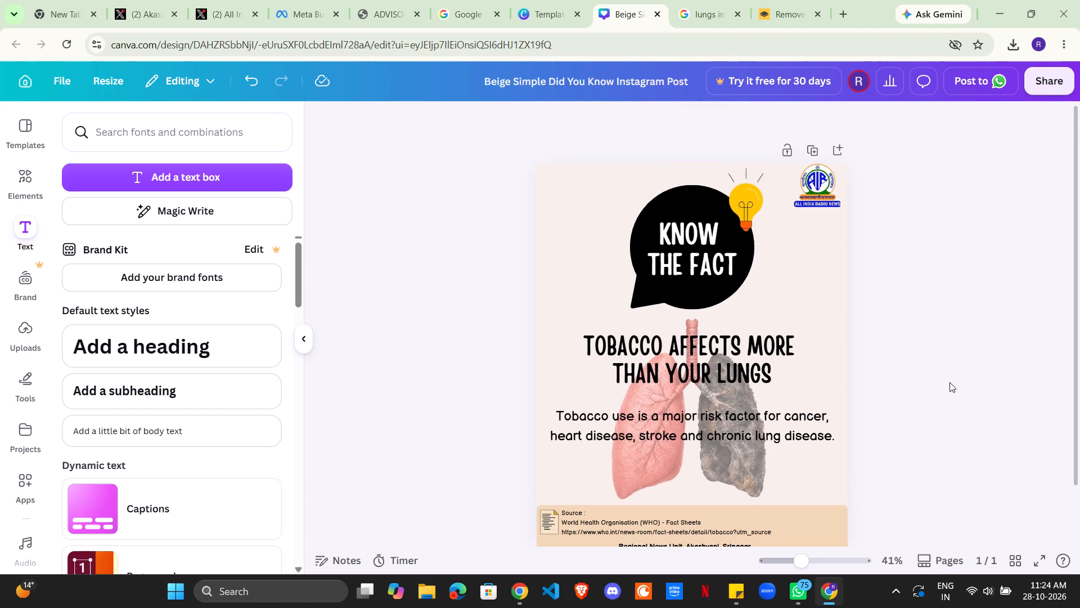
{"action": "left_click", "coordinate": [1052, 81]}
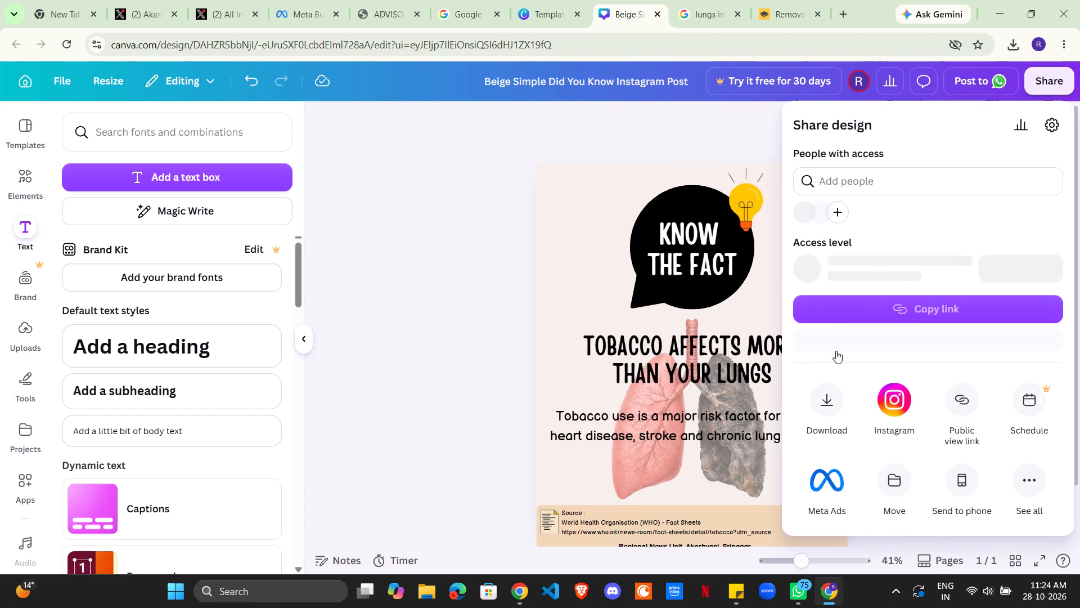
{"action": "left_click", "coordinate": [832, 407]}
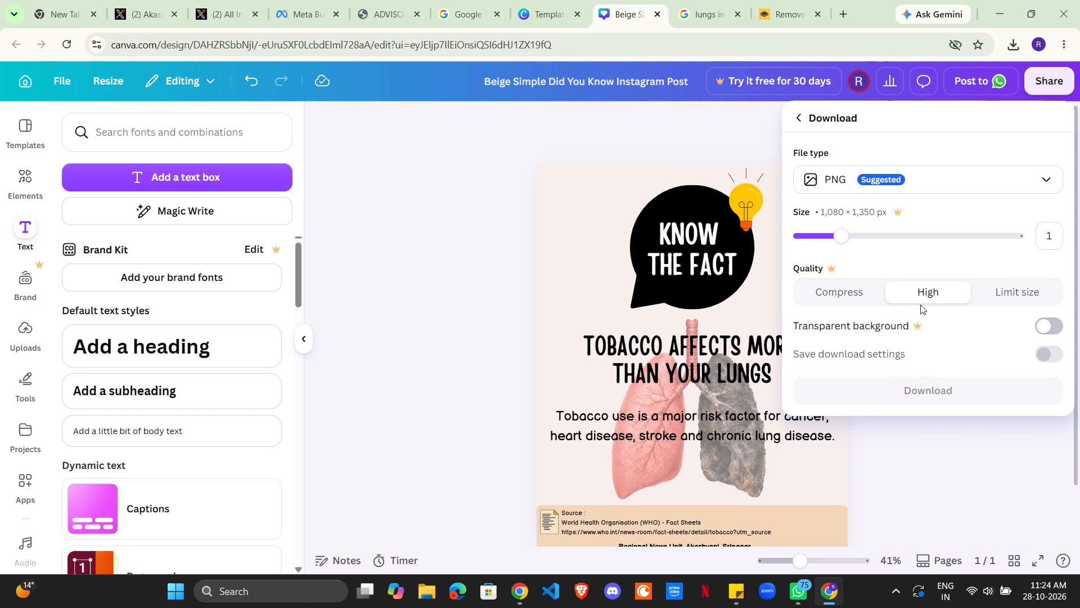
{"action": "left_click", "coordinate": [917, 385]}
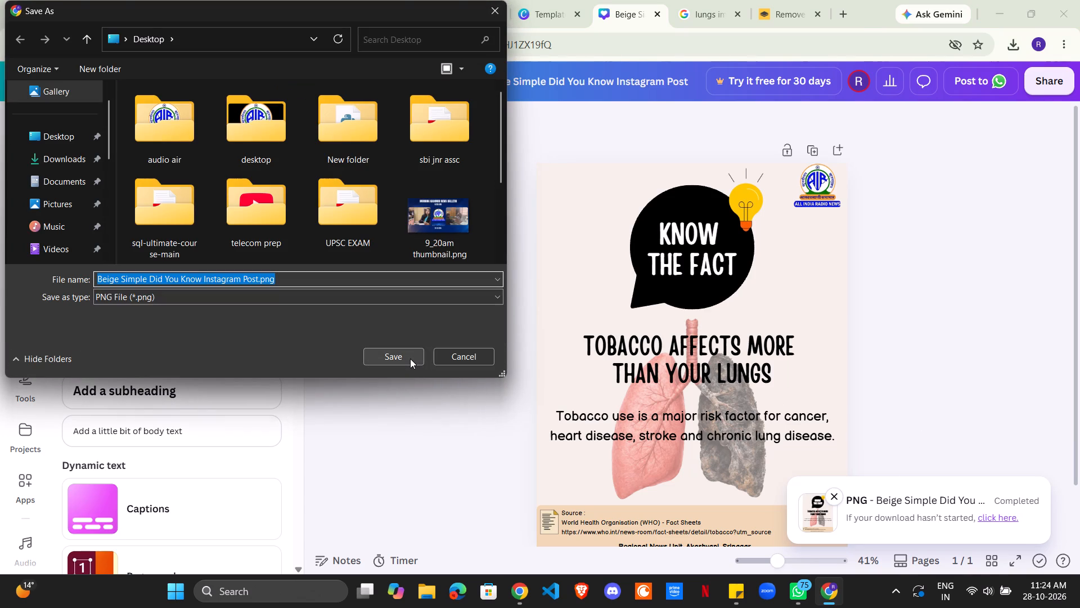
{"action": "left_click", "coordinate": [410, 359]}
{"action": "left_click", "coordinate": [1003, 3]}
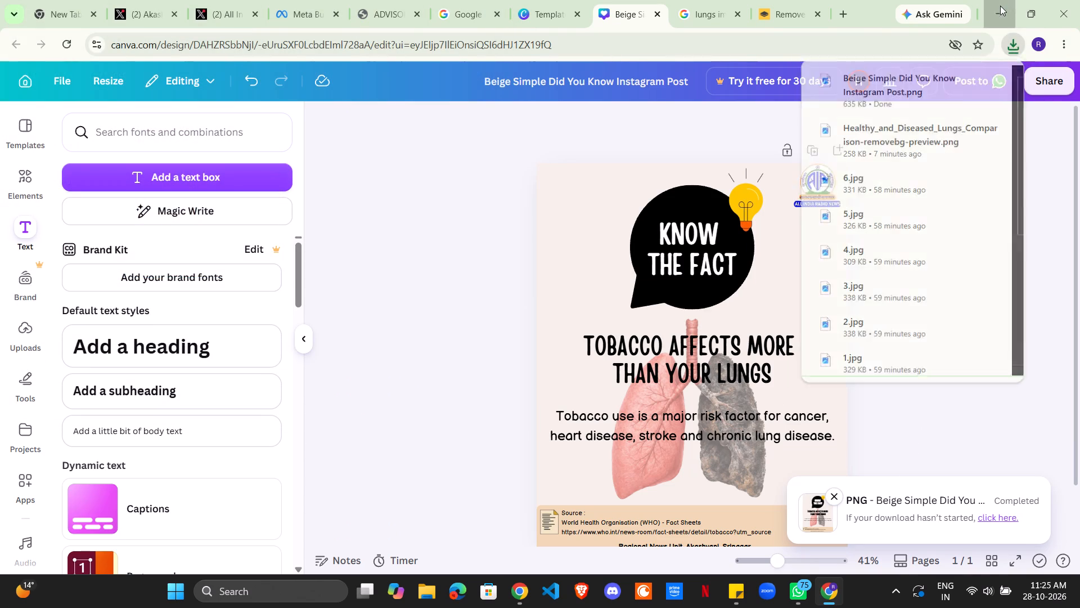
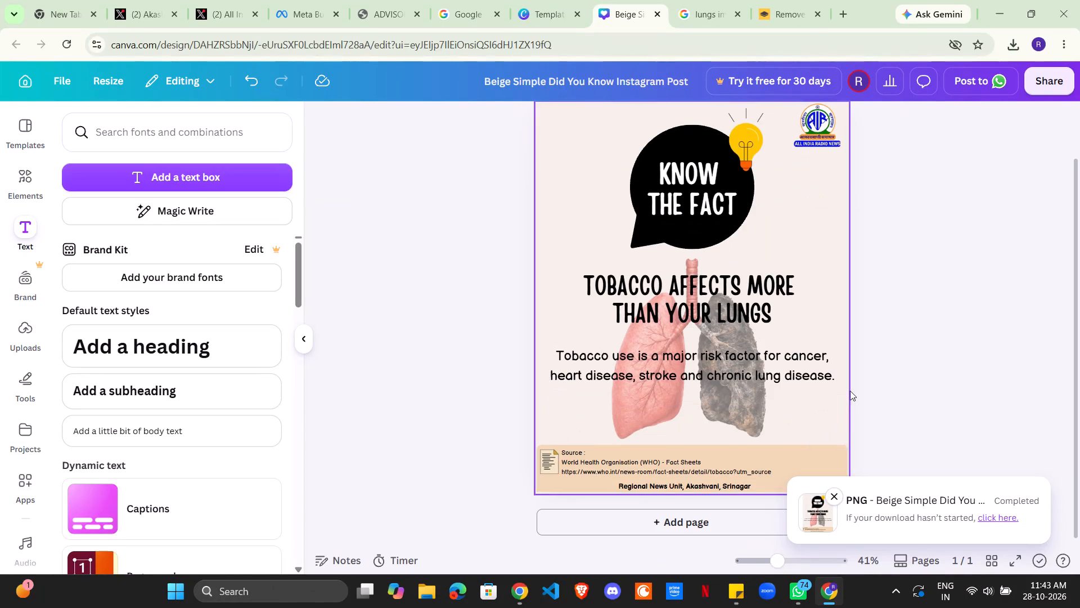
Dismiss the completed PNG download notification.
{"action": "left_click", "coordinate": [835, 489]}
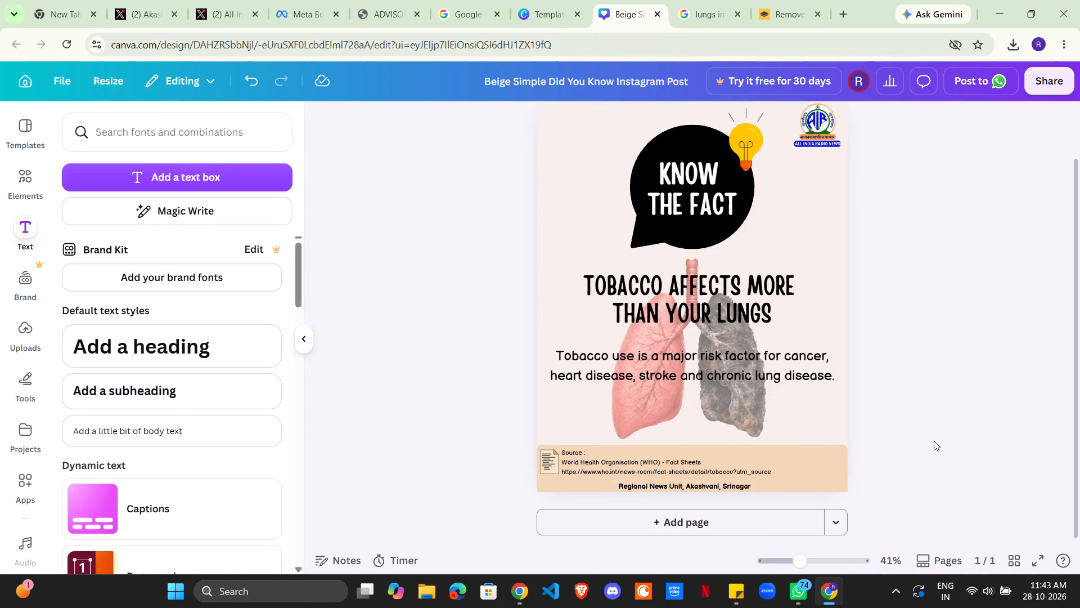
Duplicate the WHO source text and place the copy slightly lower, towards the right end of the beige band.
{"action": "left_click", "coordinate": [703, 472]}
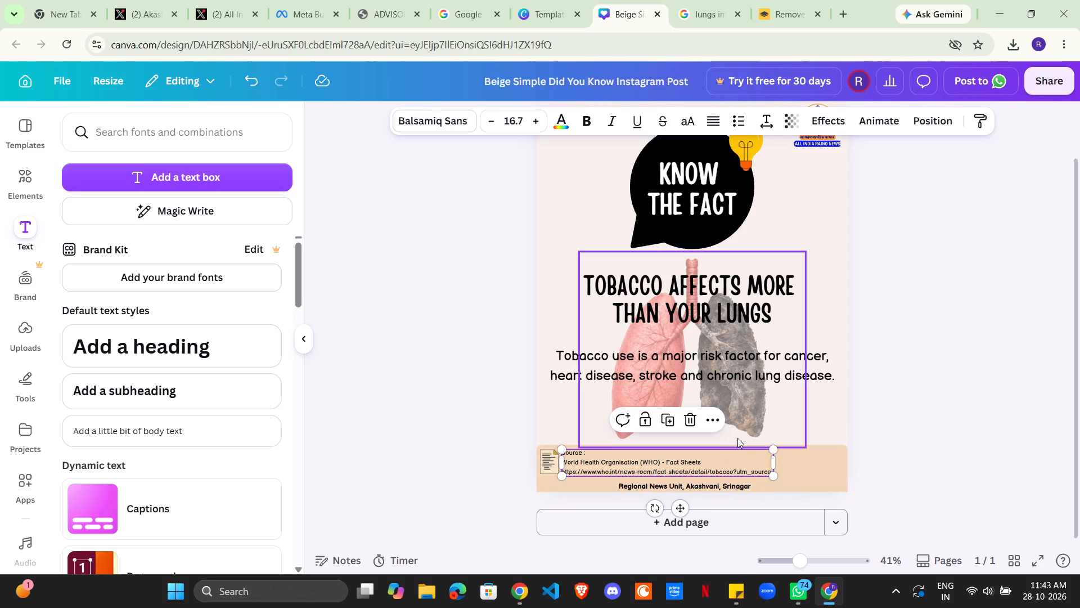
{"action": "left_click", "coordinate": [706, 472]}
{"action": "left_click", "coordinate": [983, 434]}
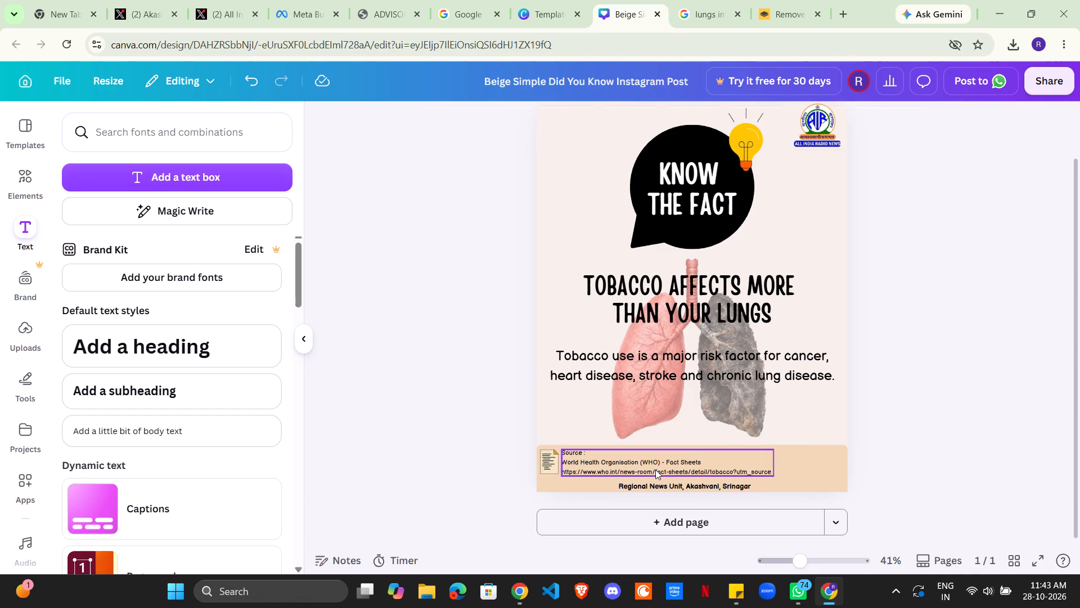
{"action": "left_click", "coordinate": [655, 470]}
{"action": "key", "text": "ctrl+c"}
{"action": "key", "text": "ctrl+v"}
{"action": "left_click_drag", "start_coordinate": [684, 473], "coordinate": [769, 481]}
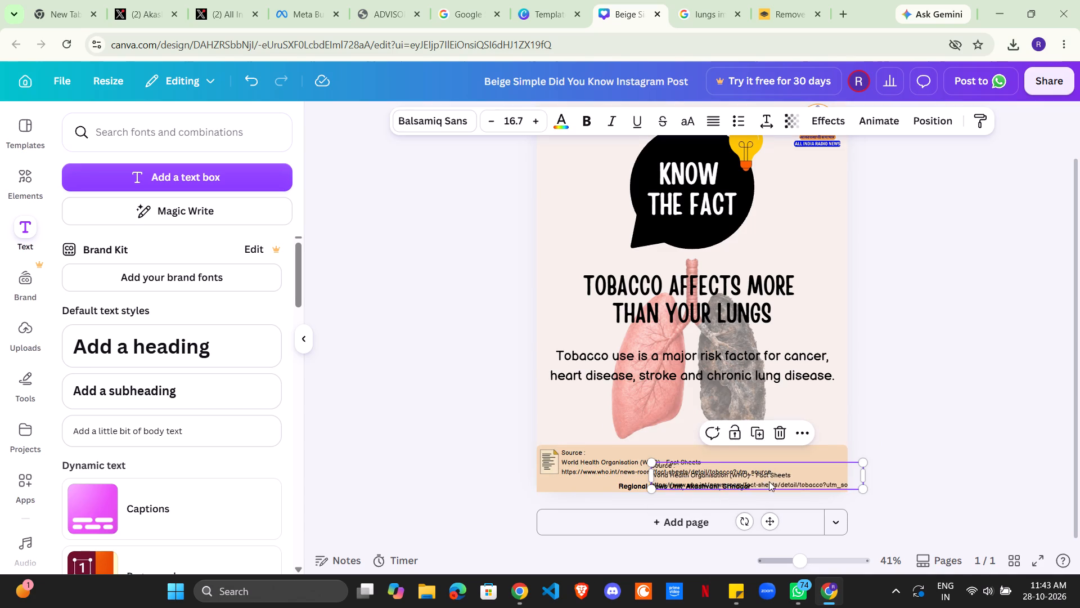
Replace all of the duplicated source text with the hashtag "#TYFC4.0".
{"action": "double_click", "coordinate": [770, 481]}
{"action": "key", "text": "ctrl+a"}
{"action": "key", "text": "shift+numbersign"}
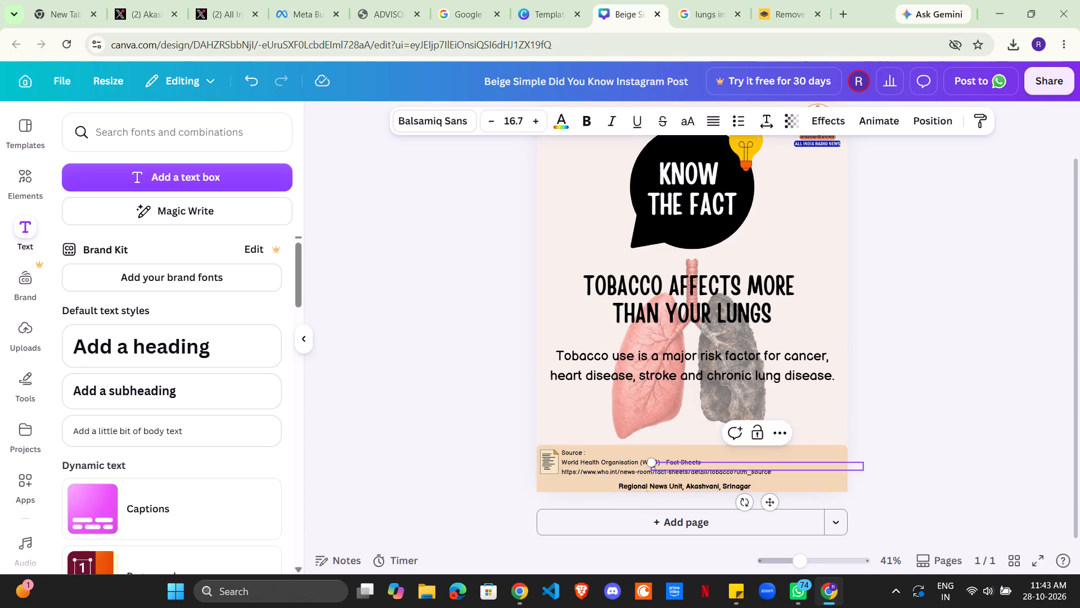
{"action": "type", "text": "TY"}
{"action": "type", "text": "FC"}
{"action": "type", "text": "4.0"}
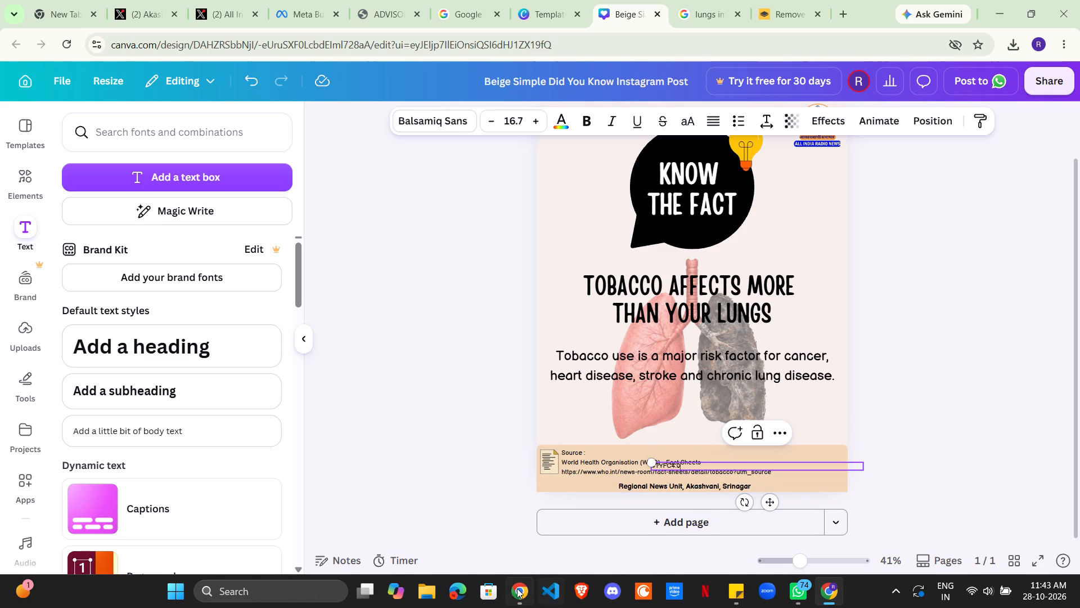
Switch to Sticky Notes and bring up the open note windows.
{"action": "left_click", "coordinate": [515, 589]}
{"action": "left_click", "coordinate": [517, 580]}
{"action": "left_click", "coordinate": [737, 589]}
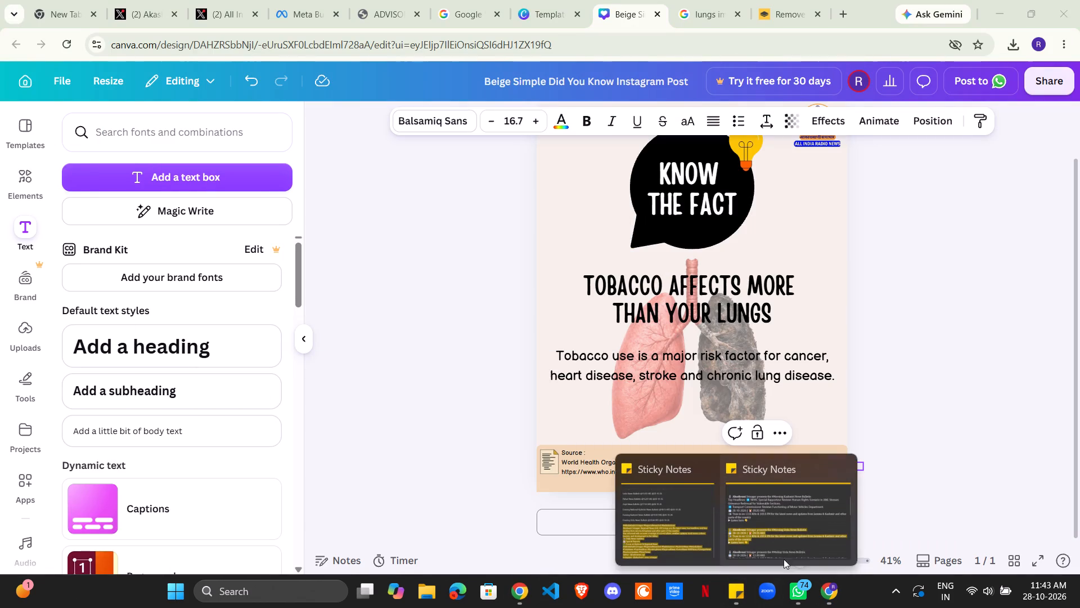
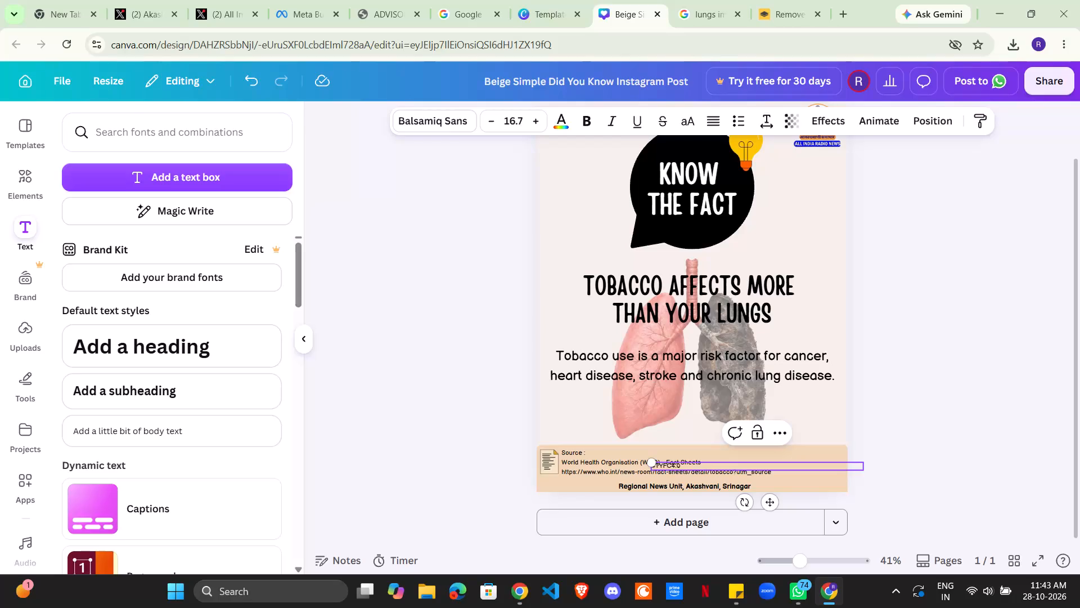
Correct the swapped letters in the hashtag so it reads "#TFYC4.0".
{"action": "key", "text": "BackSpace"}
{"action": "key", "text": "BackSpace"}
{"action": "key", "text": "shift+f"}
{"action": "key", "text": "shift+y"}
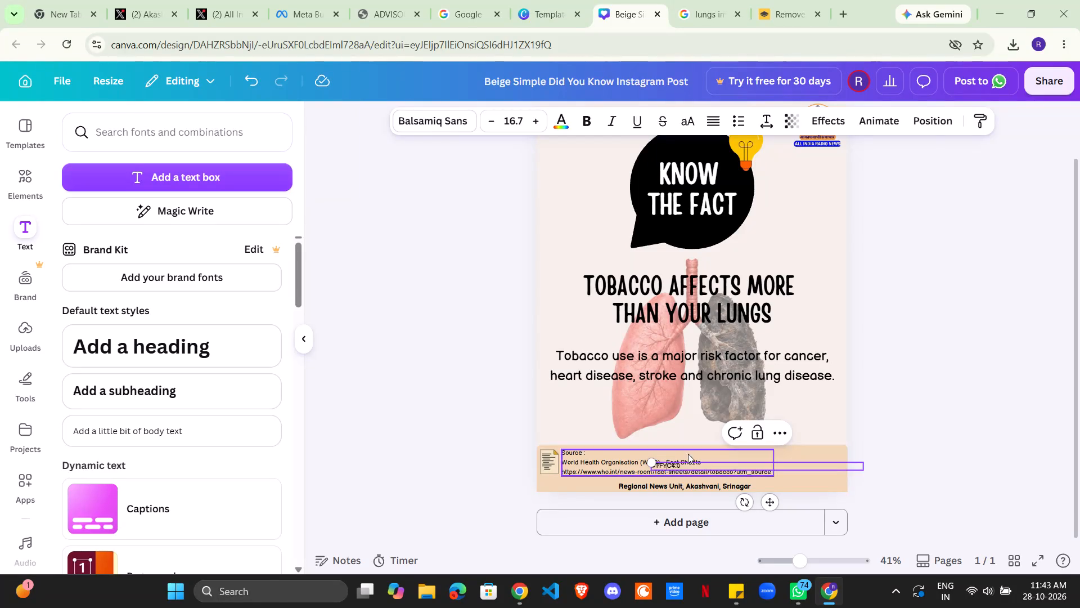
{"action": "left_click", "coordinate": [948, 464]}
Move the hashtag to the lower right end of the beige footer band and narrow its text box to fit the text.
{"action": "left_click_drag", "start_coordinate": [664, 468], "coordinate": [776, 477]}
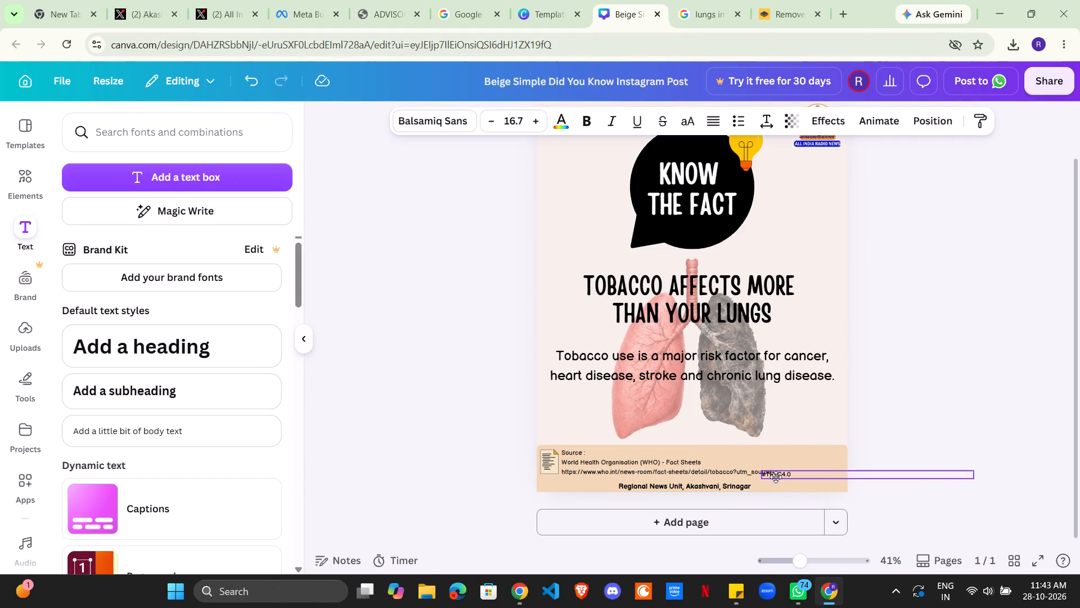
{"action": "left_click_drag", "start_coordinate": [776, 477], "coordinate": [785, 485]}
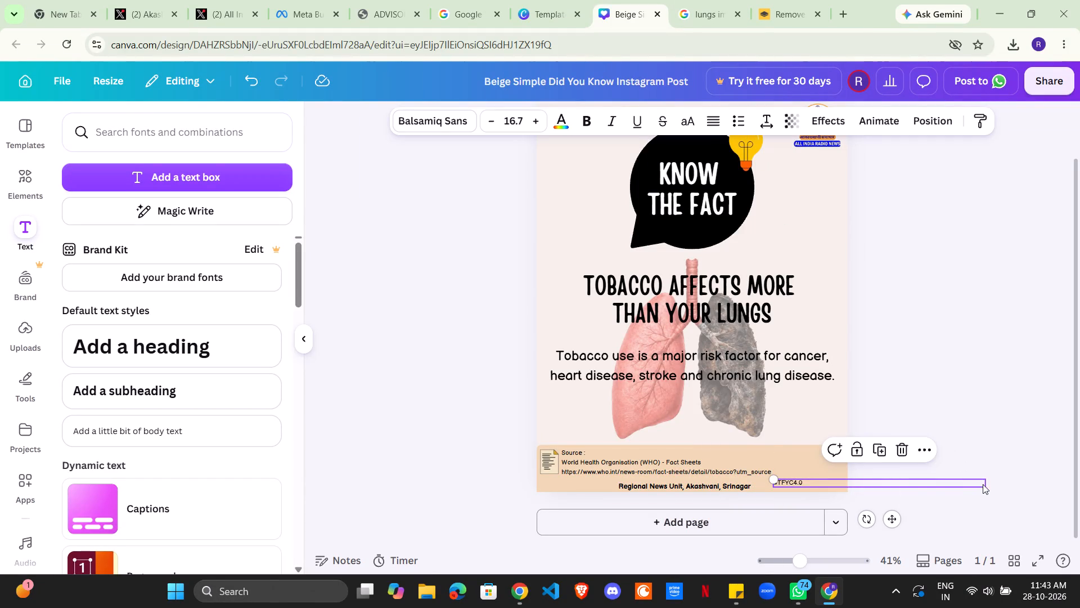
{"action": "left_click_drag", "start_coordinate": [992, 484], "coordinate": [811, 489]}
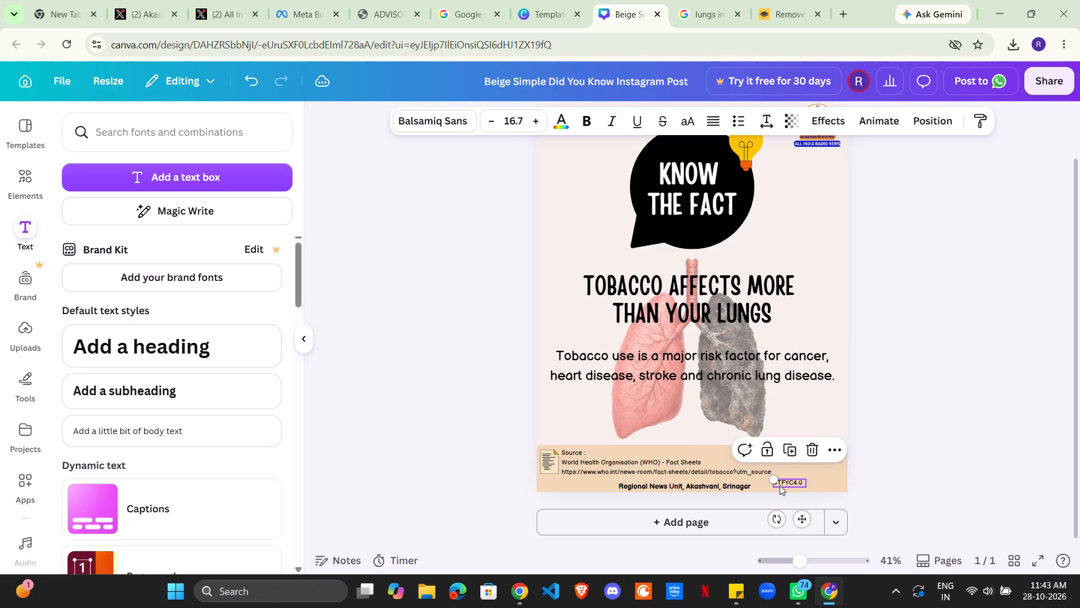
Enlarge the hashtag to about size 22.8 and move it just below the body paragraph, centred over the lungs image.
{"action": "left_click_drag", "start_coordinate": [773, 480], "coordinate": [761, 479]}
{"action": "left_click_drag", "start_coordinate": [795, 524], "coordinate": [701, 435]}
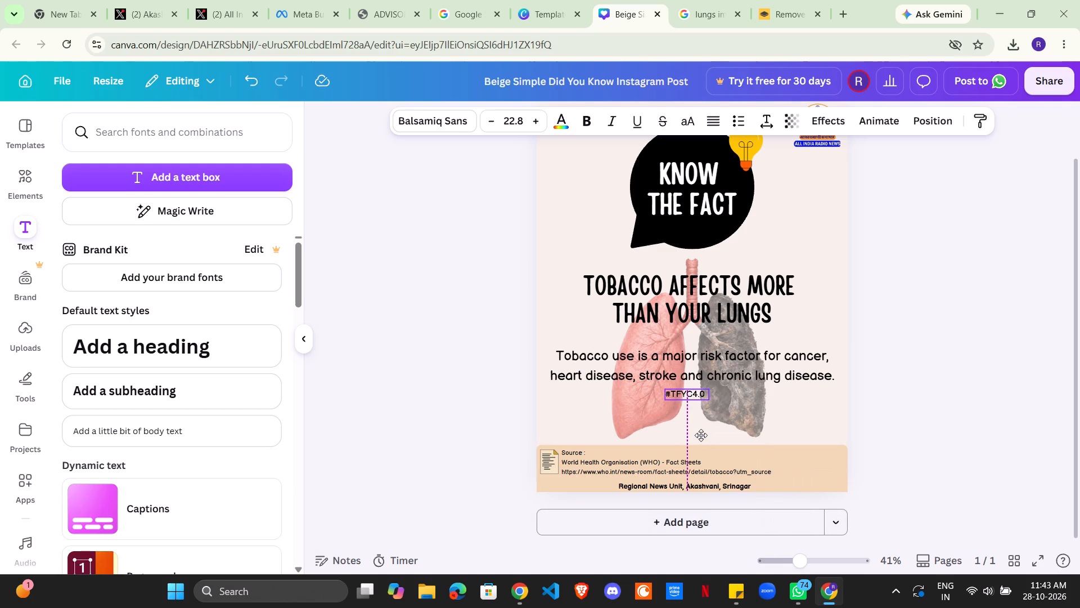
{"action": "left_click_drag", "start_coordinate": [701, 435], "coordinate": [706, 436]}
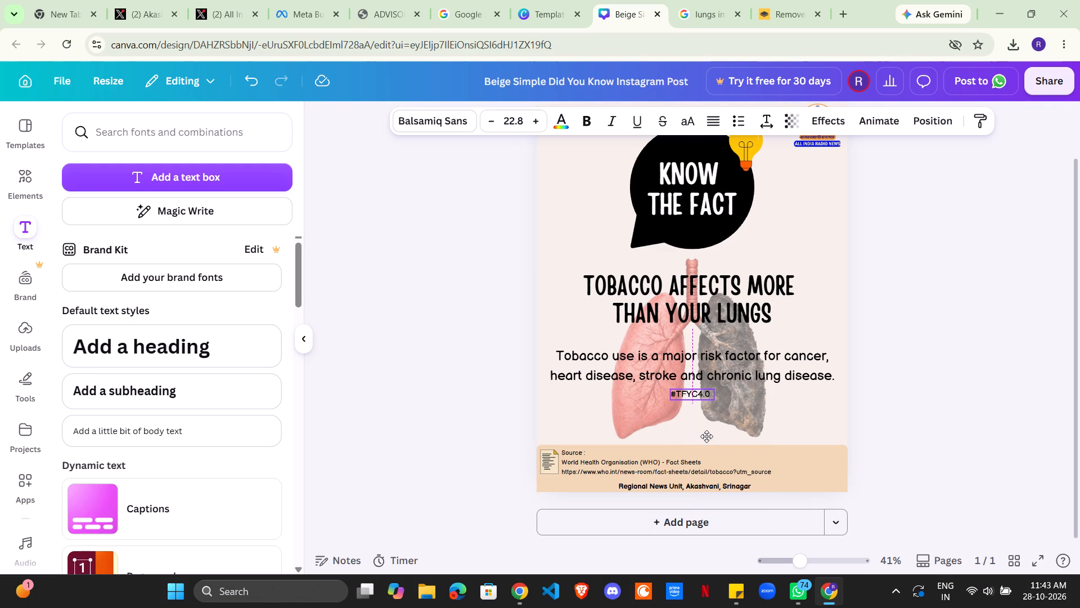
{"action": "left_click_drag", "start_coordinate": [706, 436], "coordinate": [706, 435]}
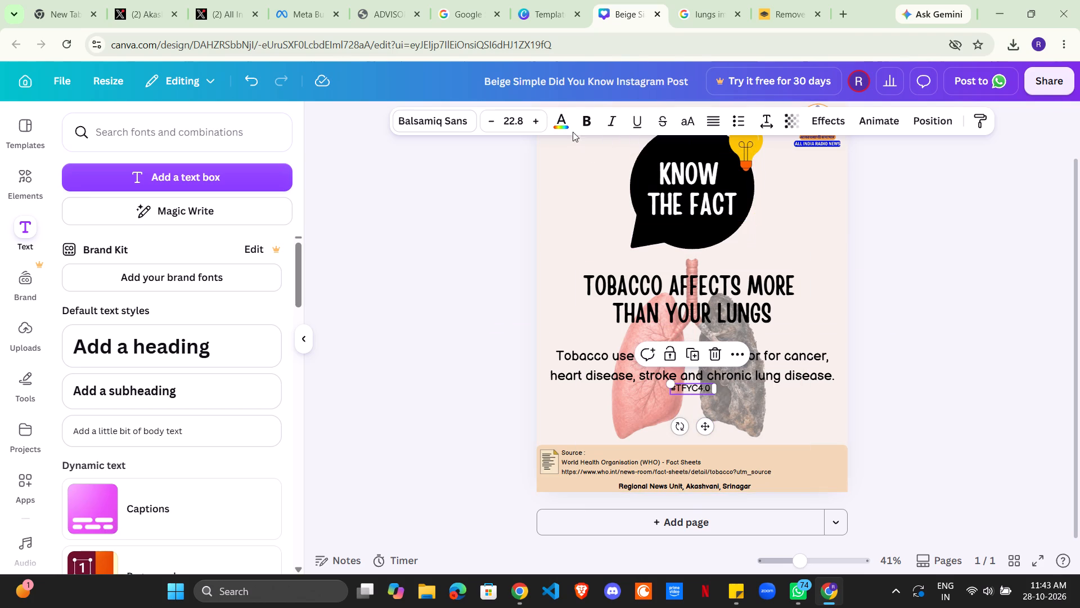
Make the hashtag bold and enlarge it to about size 30.2.
{"action": "left_click", "coordinate": [589, 122]}
{"action": "left_click_drag", "start_coordinate": [715, 395], "coordinate": [728, 403]}
{"action": "left_click", "coordinate": [948, 402]}
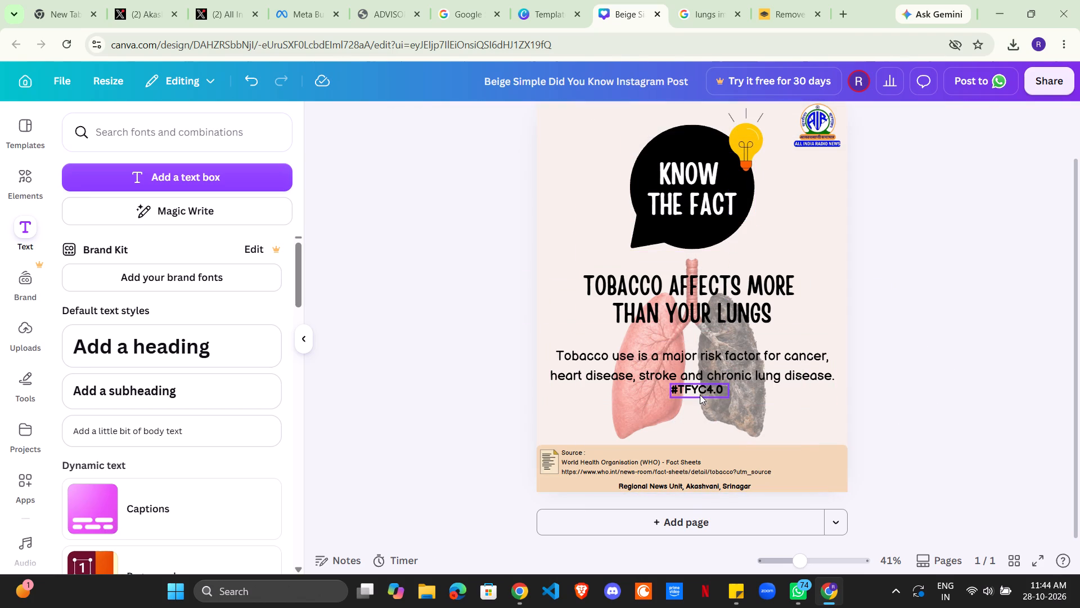
Re-centre the enlarged hashtag horizontally on the card, directly below the body paragraph.
{"action": "left_click_drag", "start_coordinate": [700, 395], "coordinate": [692, 398]}
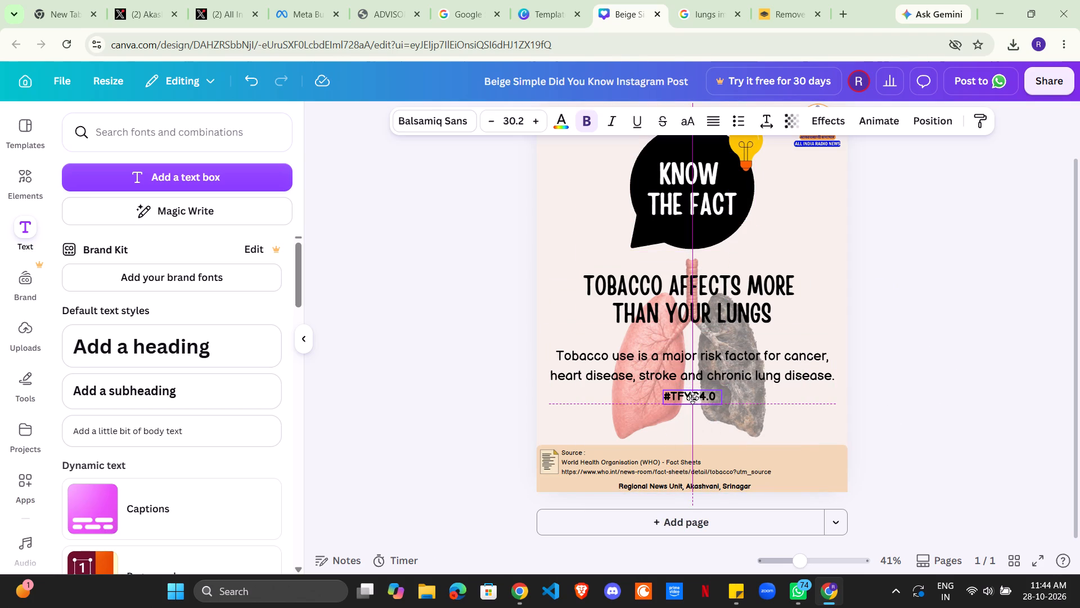
{"action": "left_click_drag", "start_coordinate": [692, 398], "coordinate": [693, 396]}
{"action": "key", "text": "Down"}
{"action": "key", "text": "Down"}
{"action": "key", "text": "Down"}
{"action": "key", "text": "Down"}
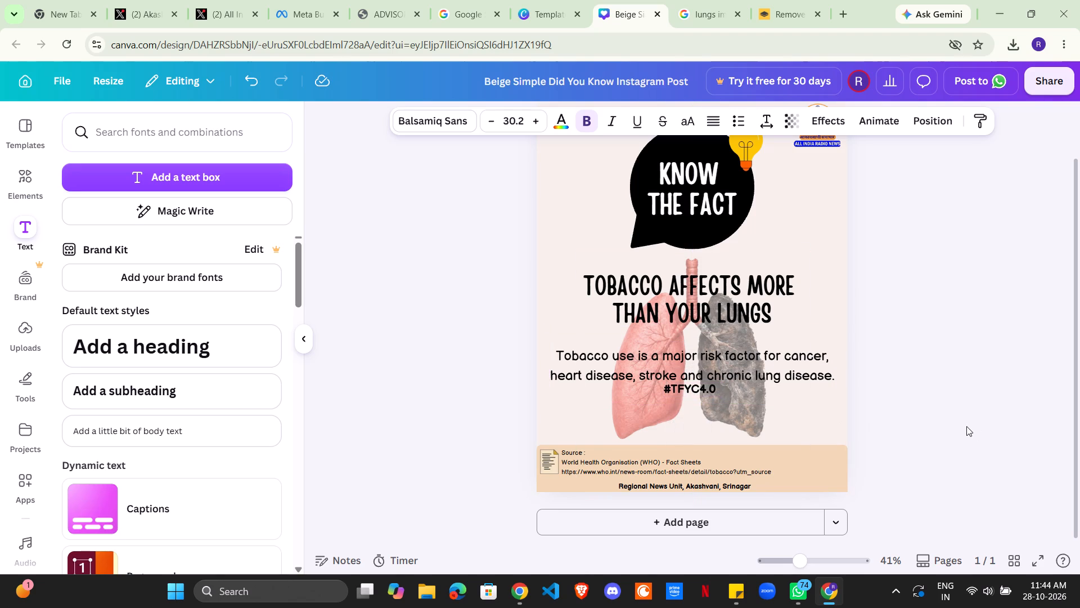
{"action": "key", "text": "Down"}
{"action": "key", "text": "Down"}
{"action": "key", "text": "Down"}
{"action": "left_click", "coordinate": [690, 392]}
{"action": "left_click_drag", "start_coordinate": [957, 409], "coordinate": [951, 409]}
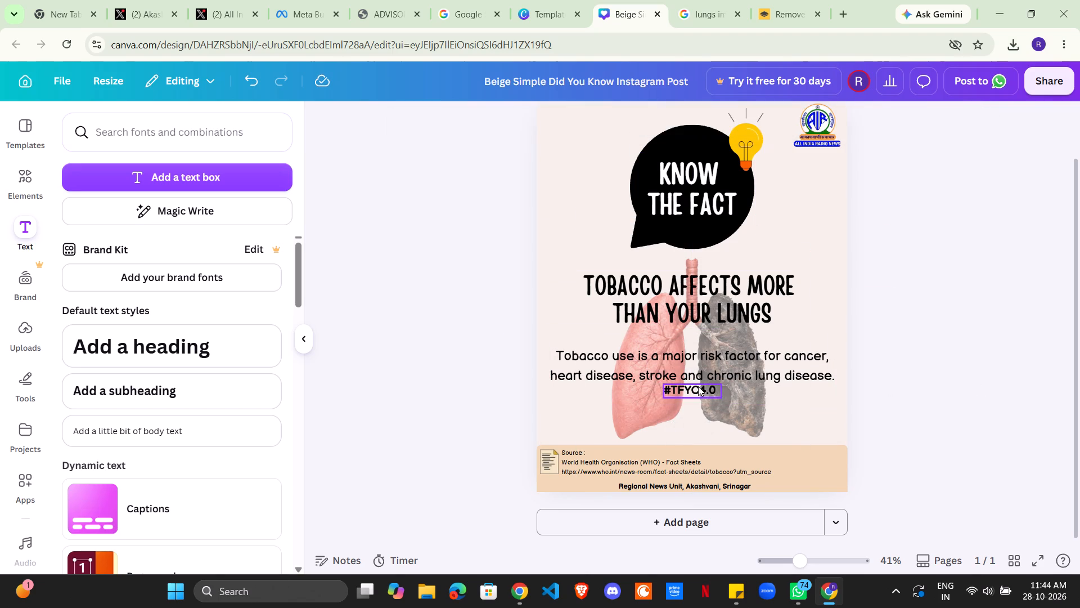
Remove the bold formatting from the hashtag.
{"action": "left_click", "coordinate": [698, 386]}
{"action": "left_click", "coordinate": [583, 124]}
{"action": "left_click", "coordinate": [958, 329]}
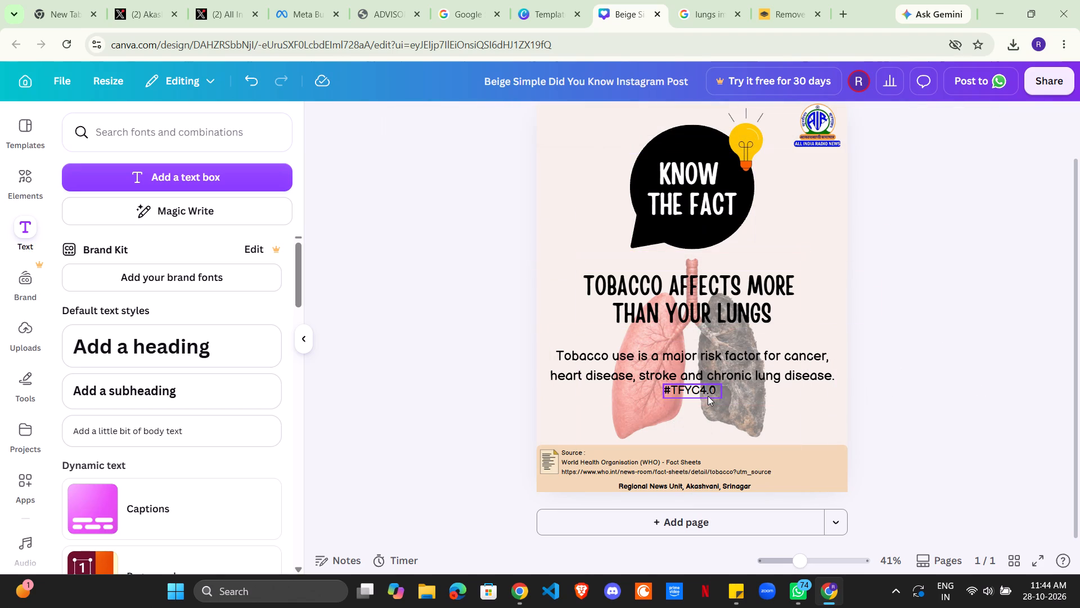
Enlarge the hashtag to about size 33.9.
{"action": "left_click", "coordinate": [697, 391]}
{"action": "left_click", "coordinate": [871, 394]}
{"action": "left_click", "coordinate": [700, 391]}
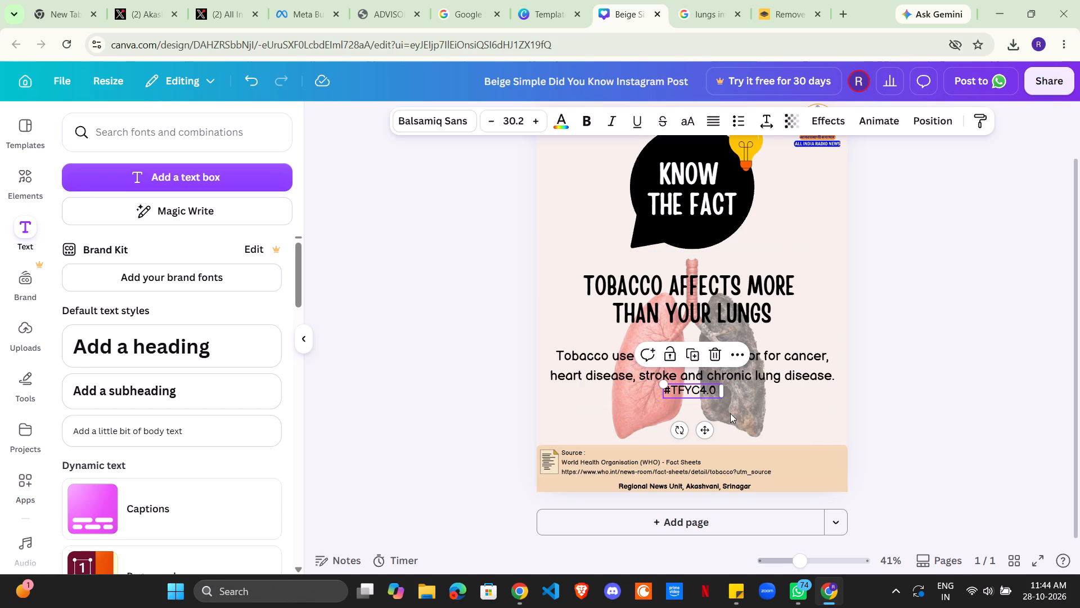
{"action": "left_click", "coordinate": [723, 401]}
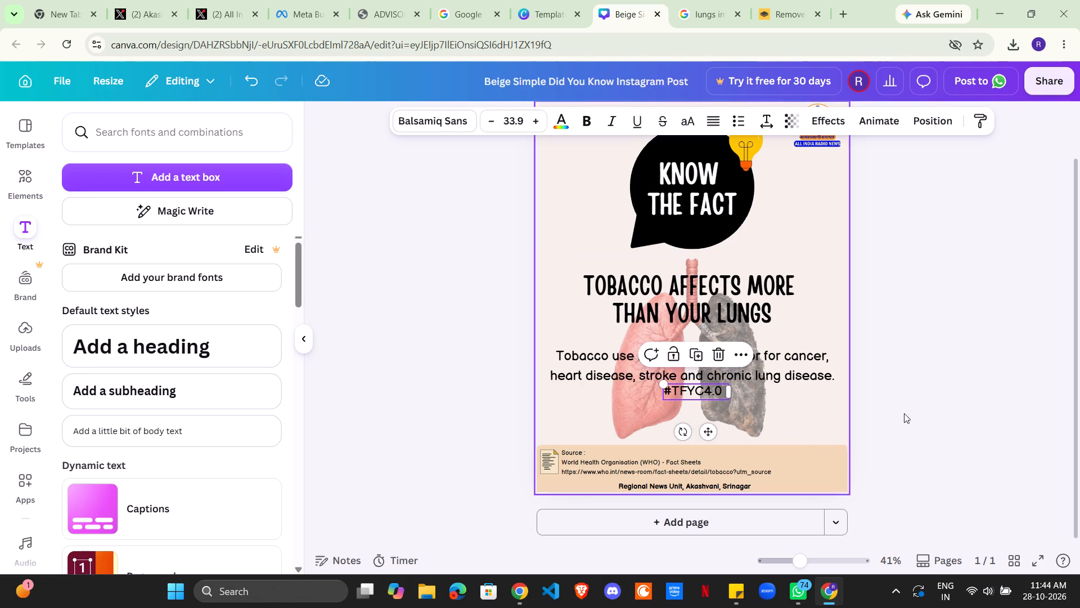
{"action": "left_click", "coordinate": [952, 413]}
Centre the hashtag on the card and lower it slightly to leave a small gap beneath the body paragraph.
{"action": "left_click", "coordinate": [691, 397]}
{"action": "left_click", "coordinate": [705, 427]}
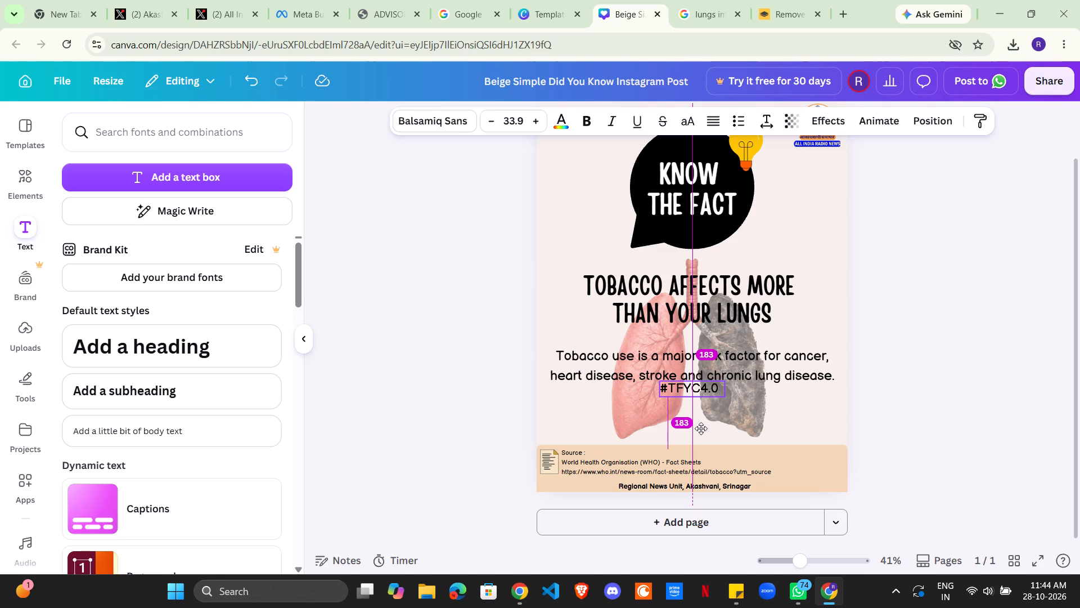
{"action": "left_click", "coordinate": [940, 398]}
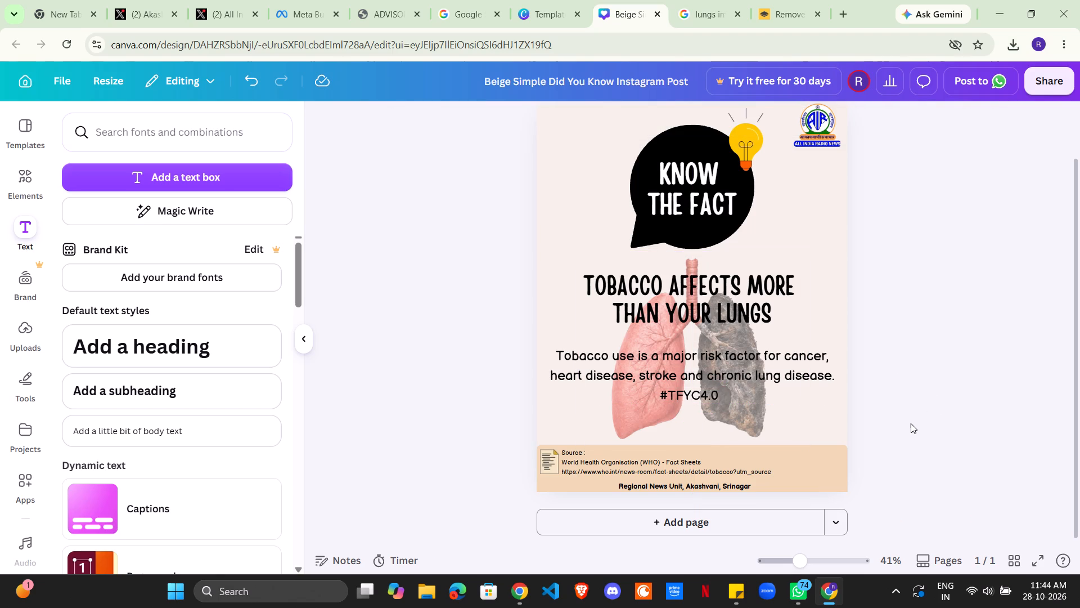
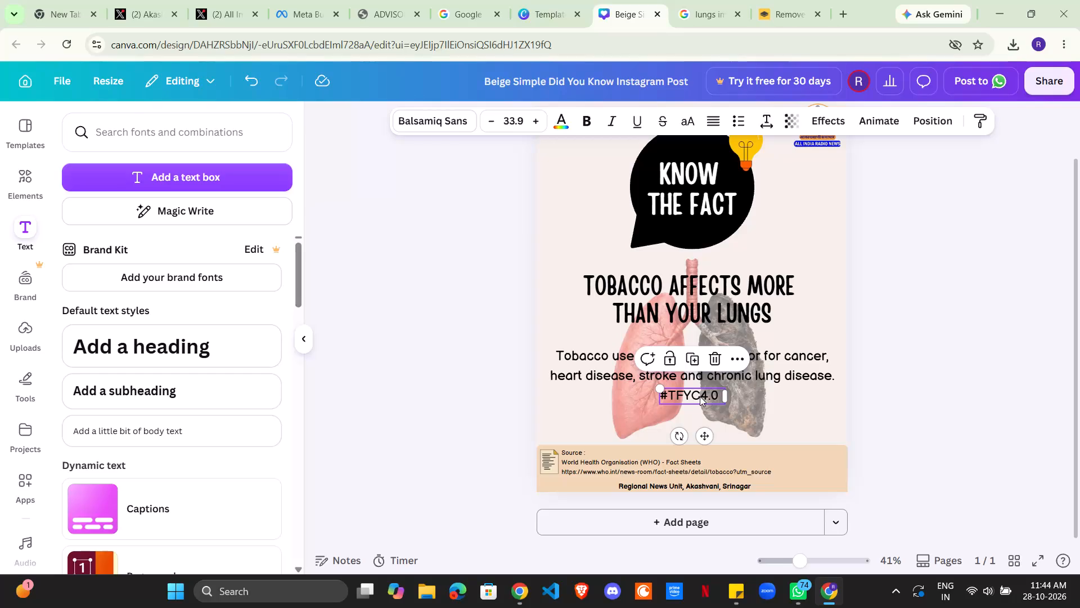
Duplicate the #TFYC4.0 hashtag and place the copy a short gap below the original.
{"action": "key", "text": "ctrl+c"}
{"action": "key", "text": "ctrl+v"}
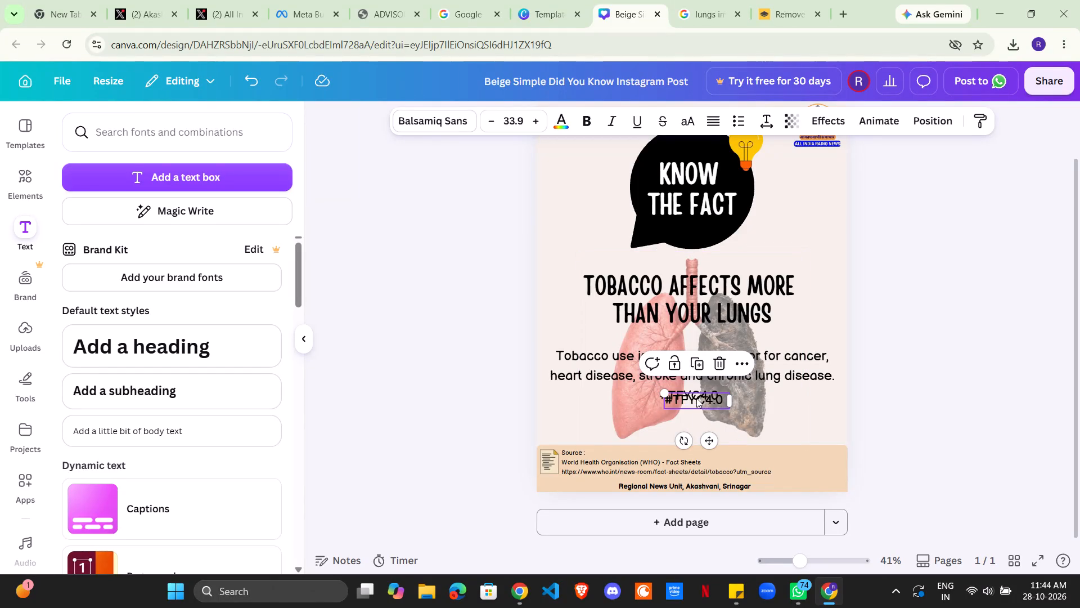
{"action": "left_click_drag", "start_coordinate": [696, 398], "coordinate": [686, 418]}
Expand the T in the copied hashtag to the word "Tabacco" followed by a space.
{"action": "left_click", "coordinate": [670, 423]}
{"action": "left_click", "coordinate": [670, 424]}
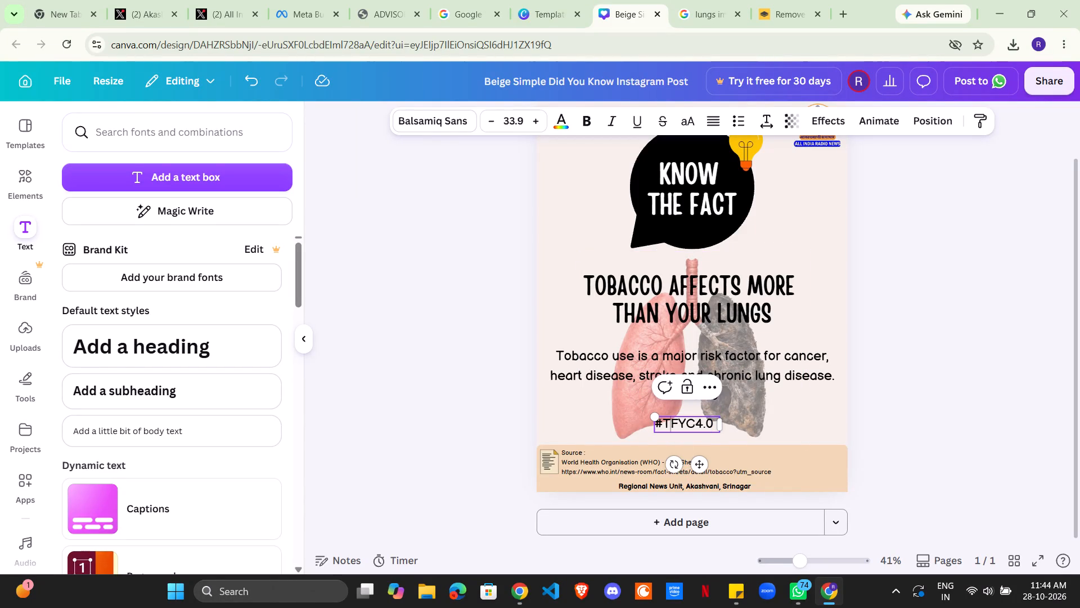
{"action": "type", "text": "abacc"}
{"action": "type", "text": "o"}
{"action": "key", "text": "space"}
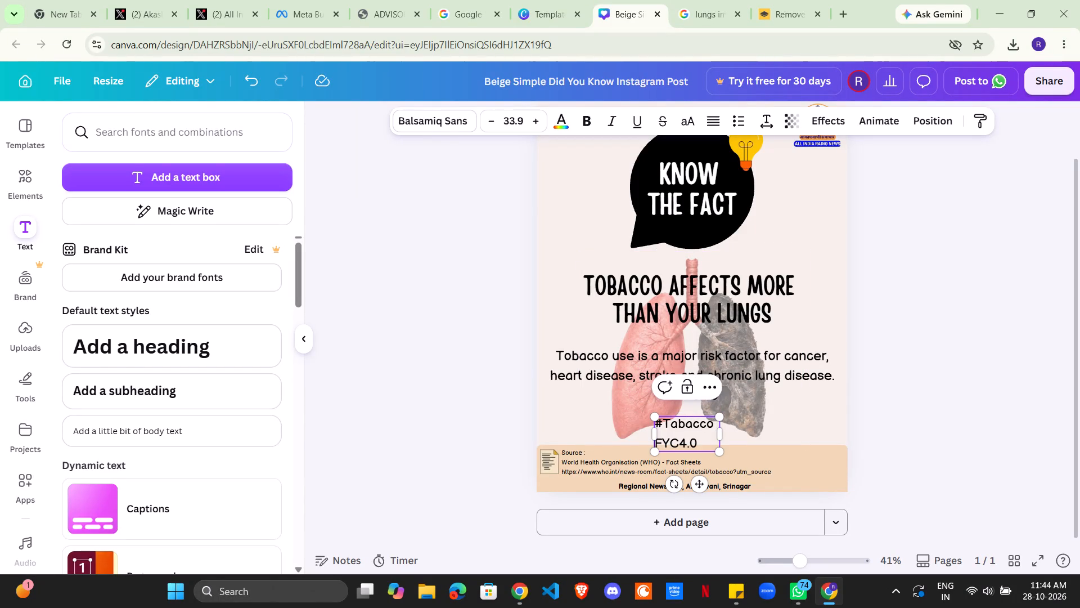
Expand the F in the copied hashtag to the word "Free" followed by a space.
{"action": "key", "text": "Down"}
{"action": "key", "text": "Left"}
{"action": "key", "text": "Left"}
{"action": "key", "text": "Left"}
{"action": "key", "text": "Left"}
{"action": "key", "text": "Left"}
{"action": "type", "text": "ree"}
{"action": "key", "text": "space"}
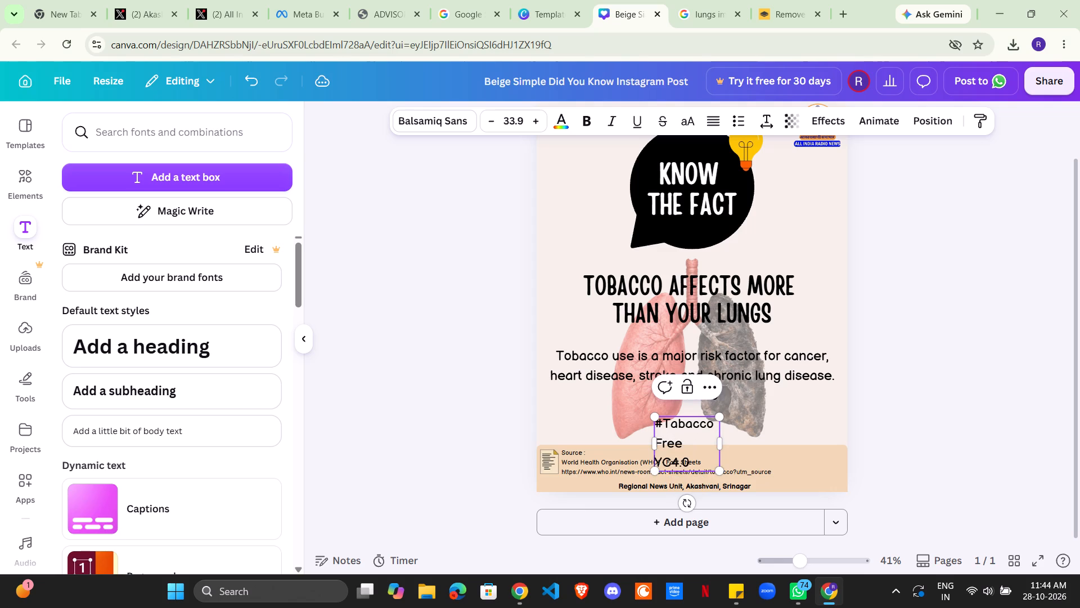
{"action": "key", "text": "ctrl+z"}
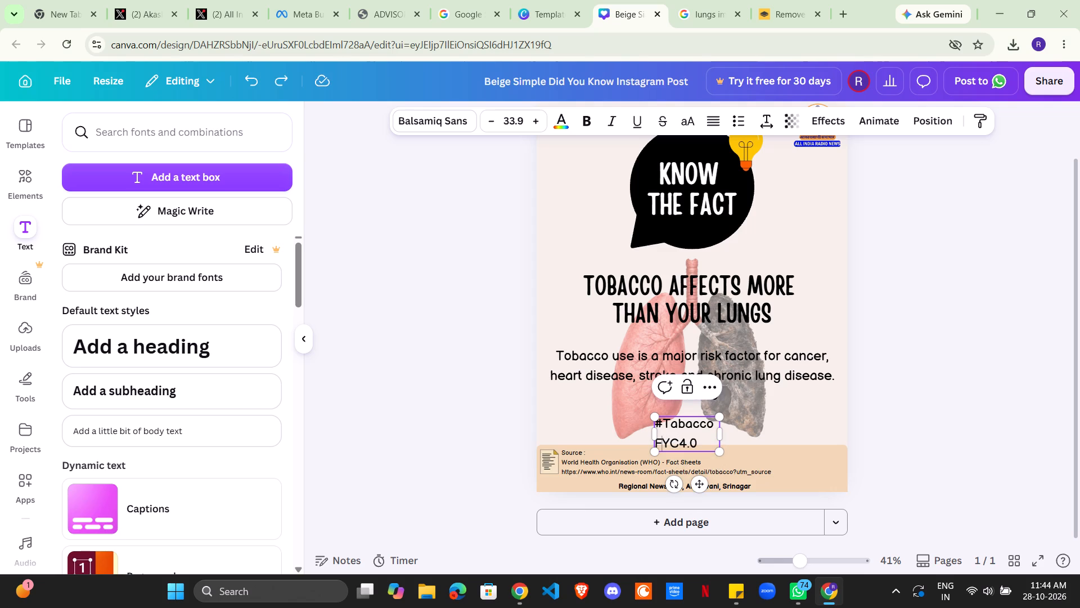
{"action": "type", "text": "ree"}
{"action": "key", "text": "space"}
Expand the Y and C in the copied hashtag to "Youth Campaing", with a space before 4.0.
{"action": "key", "text": "Right"}
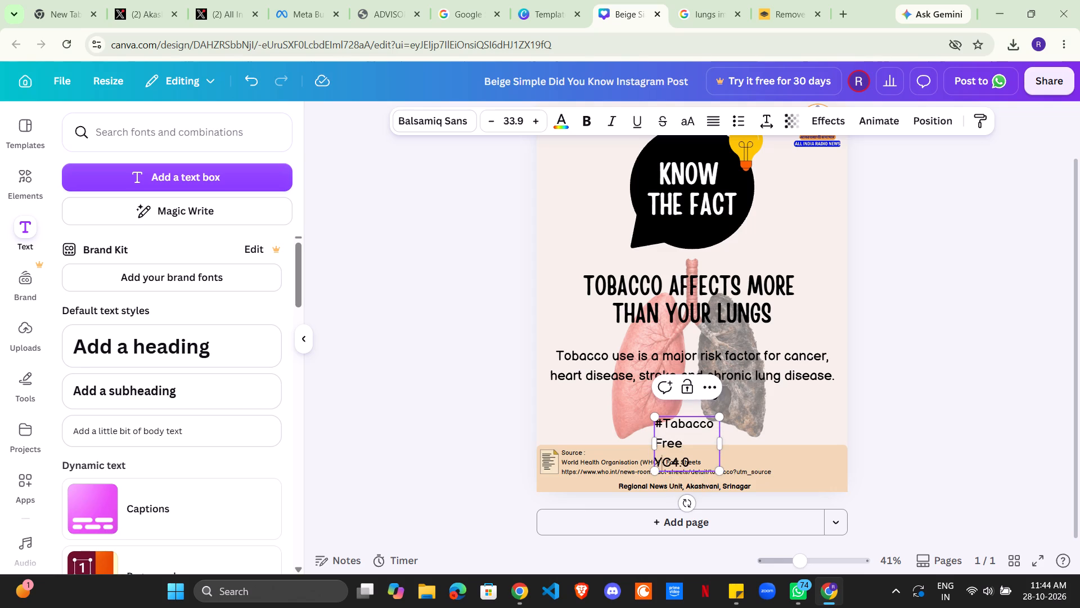
{"action": "type", "text": "ot"}
{"action": "key", "text": "BackSpace"}
{"action": "type", "text": "uth"}
{"action": "key", "text": "space"}
{"action": "key", "text": "Right"}
{"action": "type", "text": "ampaing"}
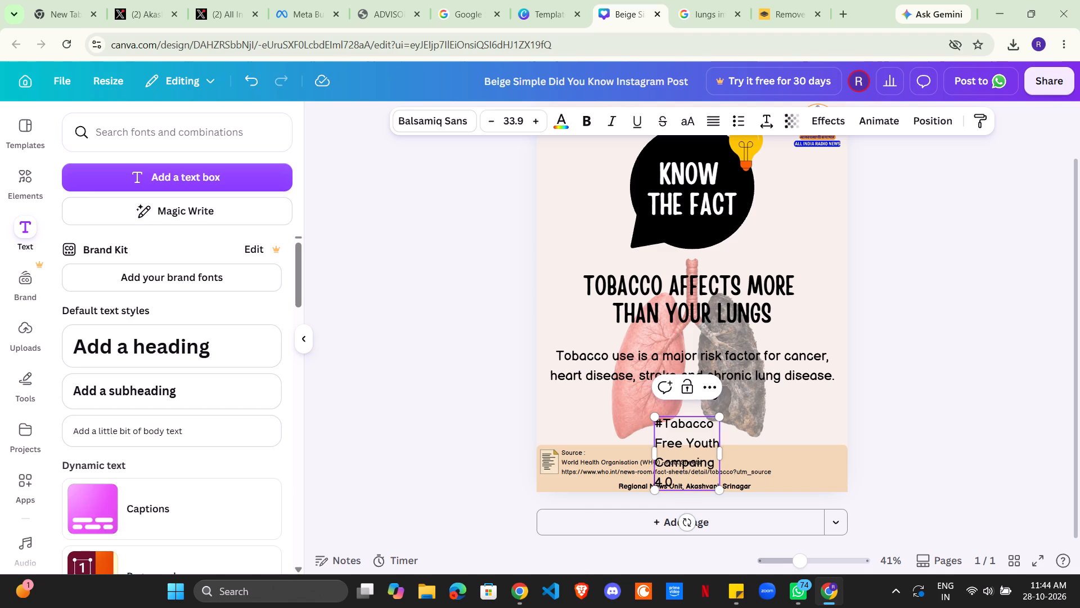
{"action": "key", "text": "space"}
Widen the expanded hashtag's text box to fit one line and move it back onto the card beneath #TFYC4.0.
{"action": "left_click_drag", "start_coordinate": [719, 460], "coordinate": [723, 460]}
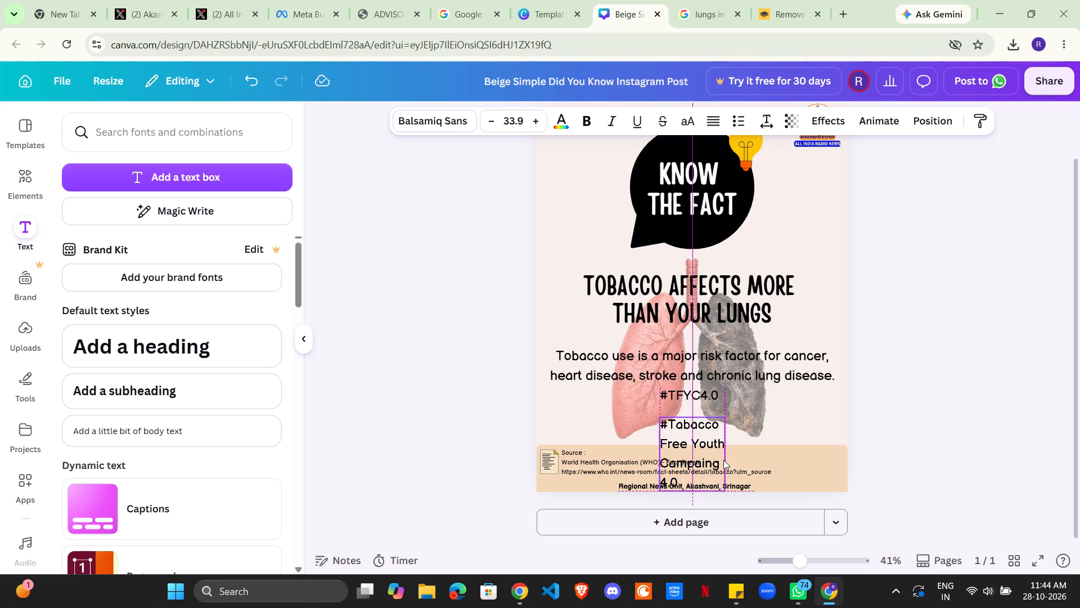
{"action": "left_click_drag", "start_coordinate": [723, 460], "coordinate": [761, 454]}
{"action": "left_click_drag", "start_coordinate": [764, 448], "coordinate": [764, 448]}
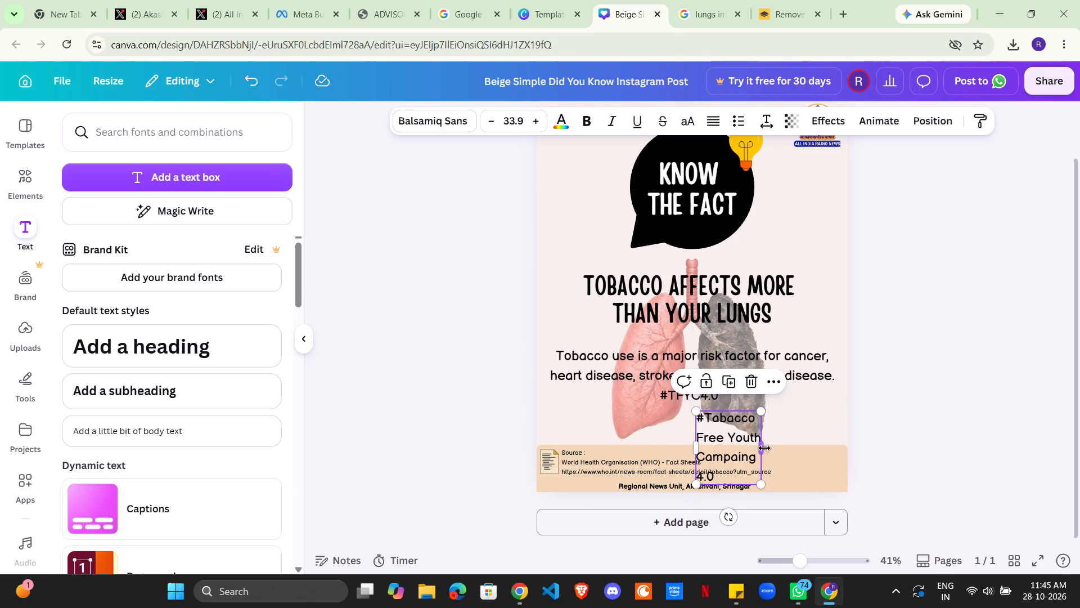
{"action": "left_click_drag", "start_coordinate": [764, 448], "coordinate": [1033, 446]}
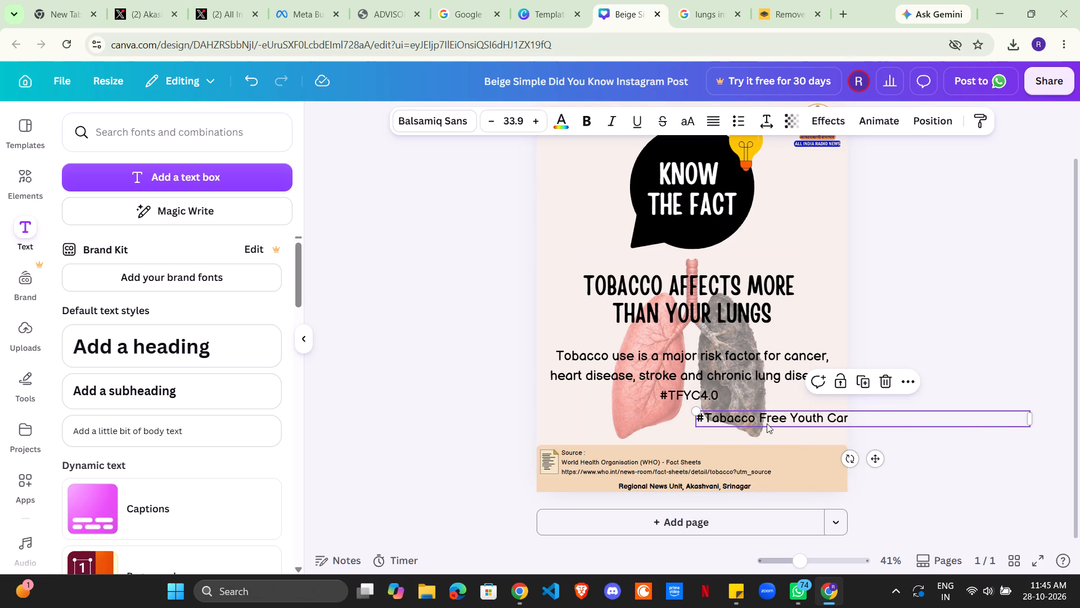
{"action": "left_click_drag", "start_coordinate": [780, 418], "coordinate": [658, 426]}
Remove the spaces before and after "Free" in the expanded hashtag.
{"action": "left_click", "coordinate": [639, 427]}
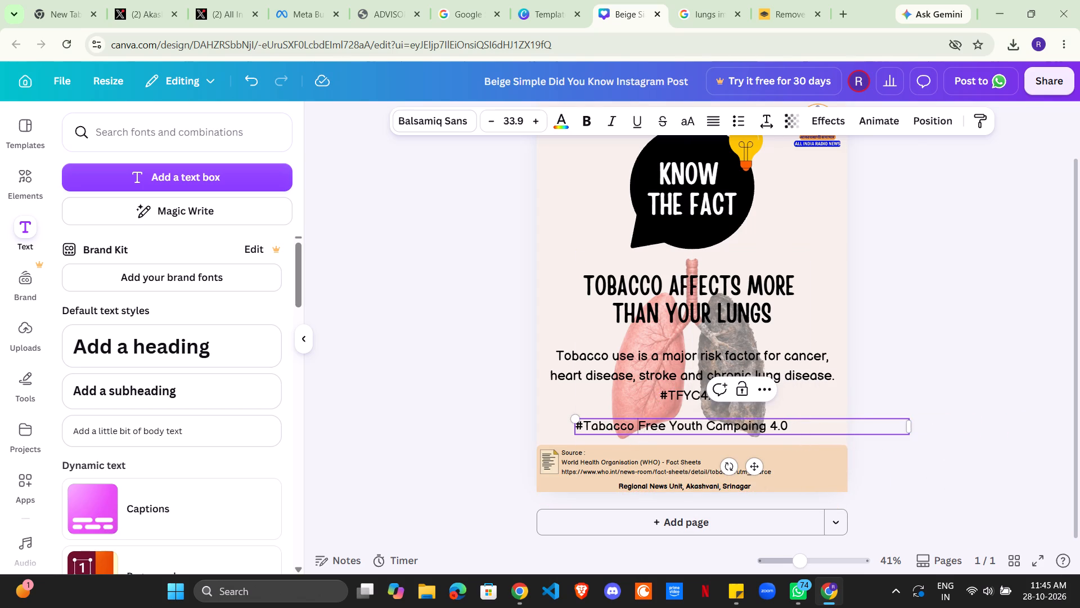
{"action": "key", "text": "BackSpace"}
{"action": "key", "text": "Right"}
{"action": "key", "text": "Right"}
{"action": "key", "text": "Right"}
{"action": "key", "text": "Right"}
{"action": "key", "text": "Right"}
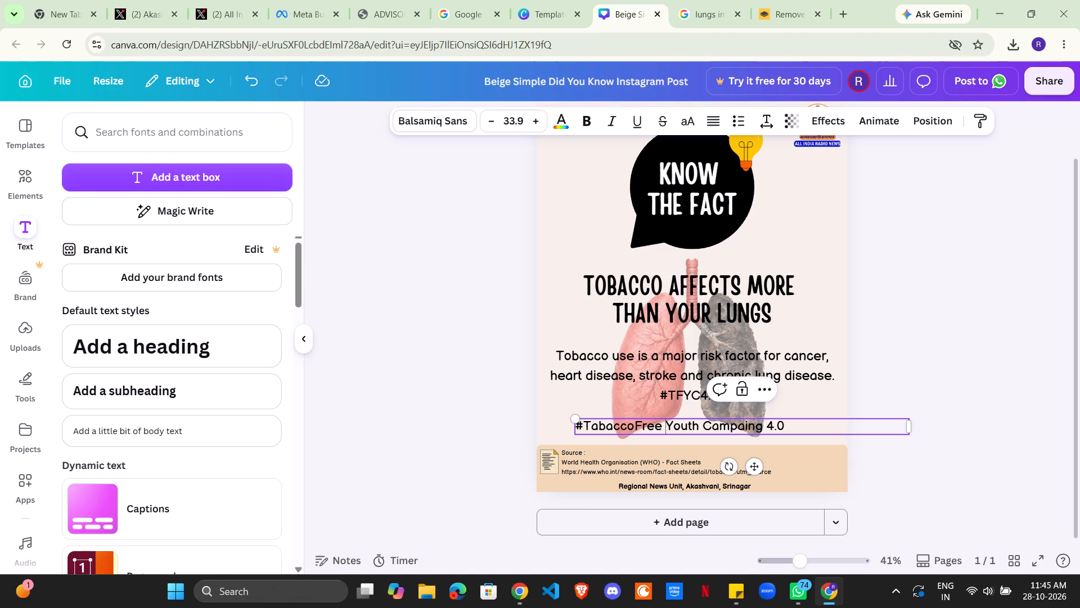
{"action": "key", "text": "BackSpace"}
Remove the space between "Youth" and "Campaing" in the expanded hashtag.
{"action": "key", "text": "Right"}
{"action": "key", "text": "Right"}
{"action": "key", "text": "Right"}
{"action": "key", "text": "Right"}
{"action": "key", "text": "Right"}
{"action": "key", "text": "Right"}
{"action": "key", "text": "Right"}
{"action": "key", "text": "Down"}
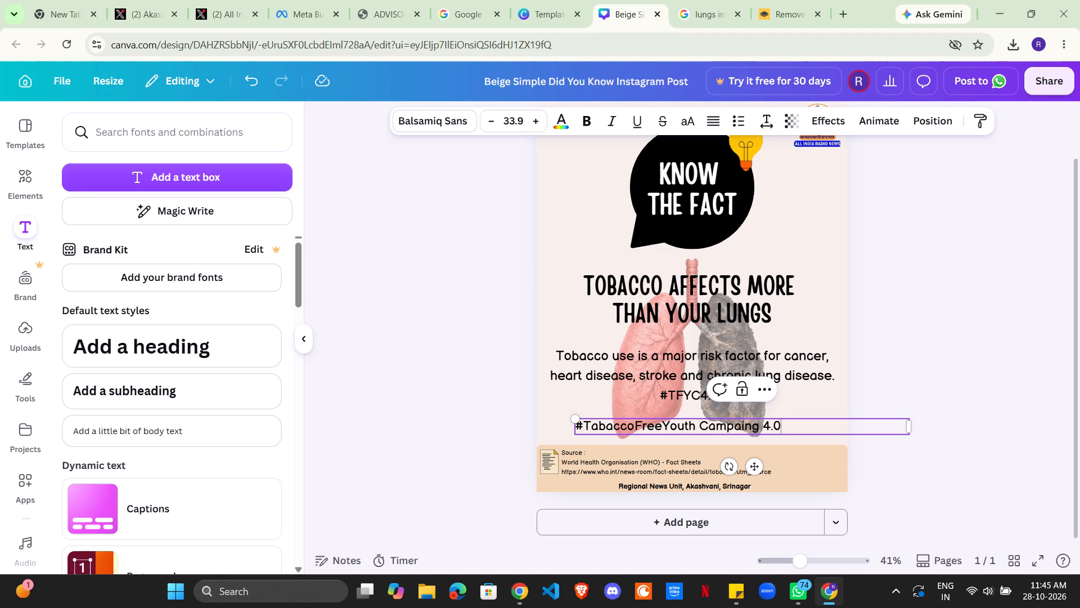
{"action": "key", "text": "Left"}
{"action": "key", "text": "Left"}
{"action": "key", "text": "Left"}
{"action": "key", "text": "Left"}
{"action": "key", "text": "Left"}
{"action": "key", "text": "Left"}
{"action": "key", "text": "Left"}
{"action": "key", "text": "Left"}
{"action": "key", "text": "Left"}
{"action": "key", "text": "Left"}
{"action": "key", "text": "Left"}
{"action": "key", "text": "Left"}
{"action": "key", "text": "BackSpace"}
Remove the space before 4.0 so the expanded hashtag reads #TabaccoFreeYouthCampaing4.0.
{"action": "key", "text": "Right"}
{"action": "key", "text": "Right"}
{"action": "key", "text": "Right"}
{"action": "key", "text": "Right"}
{"action": "key", "text": "Right"}
{"action": "key", "text": "Right"}
{"action": "key", "text": "Right"}
{"action": "key", "text": "Right"}
{"action": "key", "text": "Right"}
{"action": "key", "text": "BackSpace"}
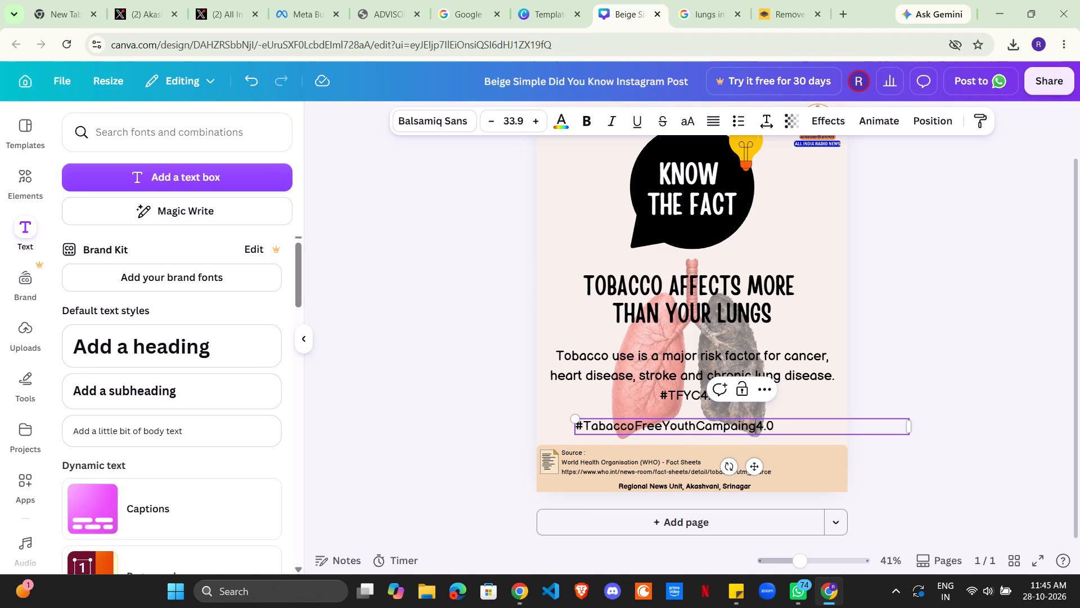
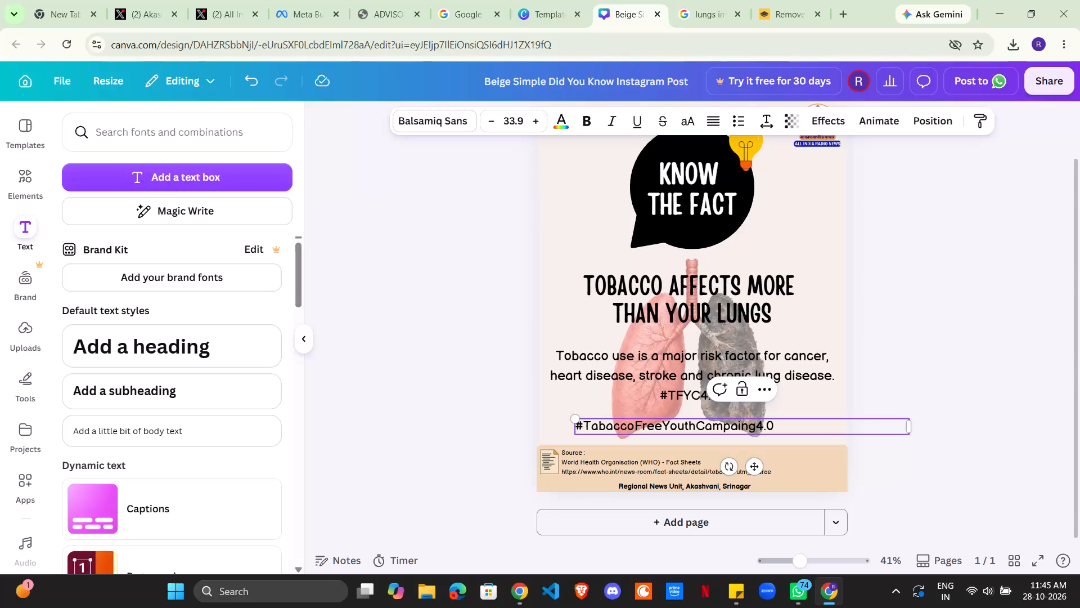
Correct the misspelled "Campaing" so the expanded hashtag reads #TabaccoFreeYouthCampaign4.0.
{"action": "left_click_drag", "start_coordinate": [741, 428], "coordinate": [753, 428]}
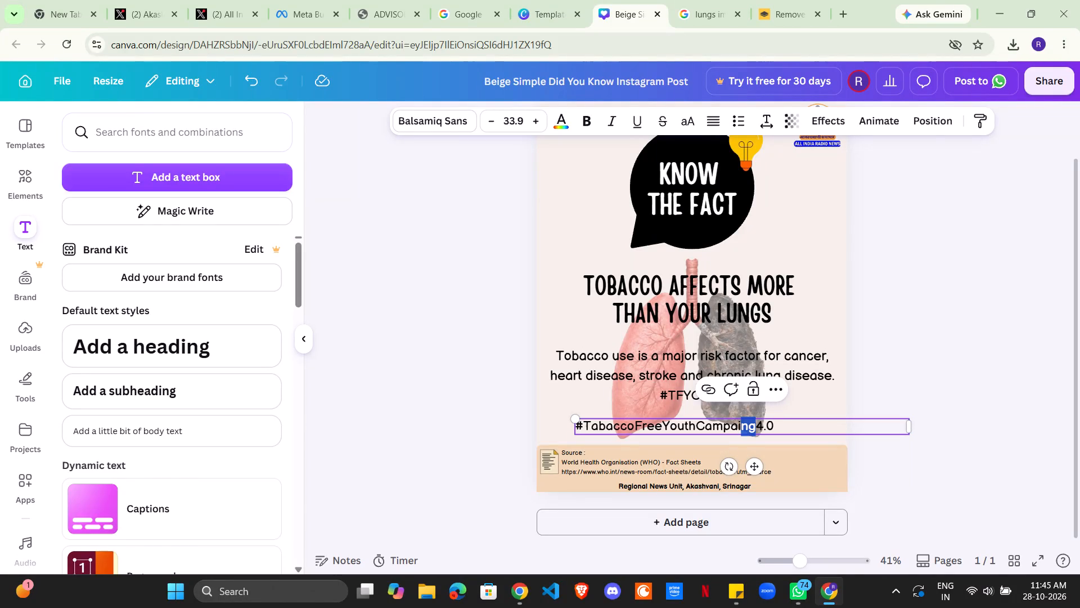
{"action": "key", "text": "g"}
{"action": "key", "text": "n"}
{"action": "left_click", "coordinate": [969, 382]}
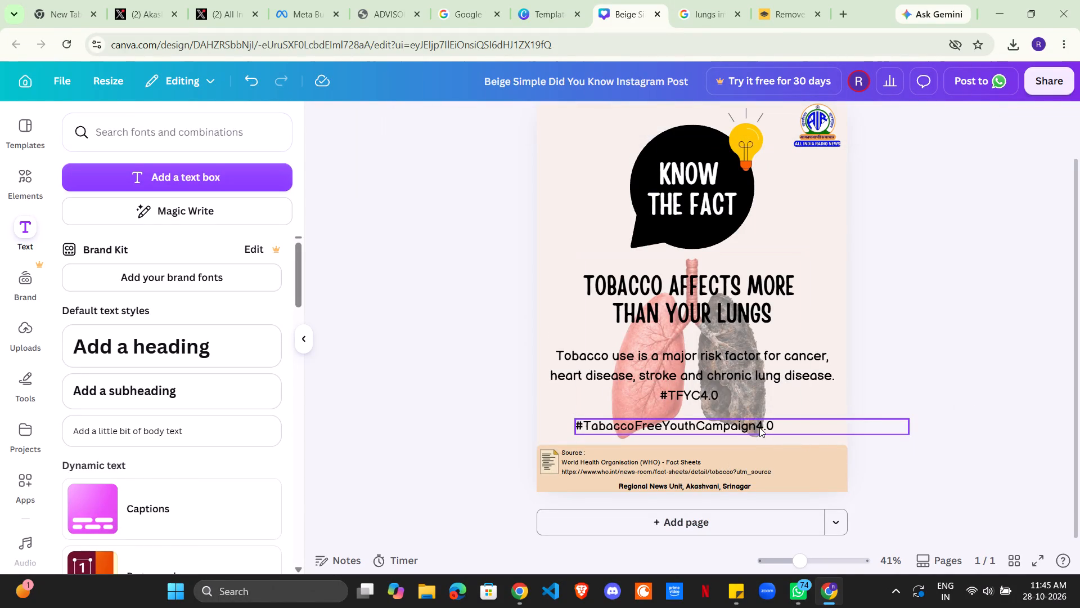
Narrow the expanded hashtag's text box to fit its text and centre it on the card just beneath #TFYC4.0.
{"action": "left_click_drag", "start_coordinate": [755, 427], "coordinate": [766, 421]}
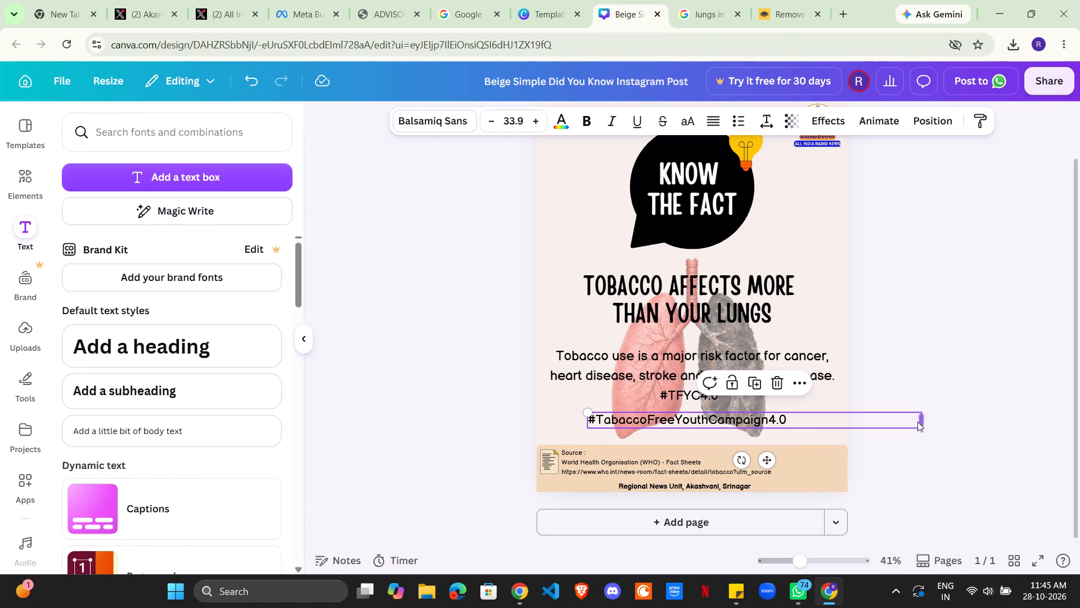
{"action": "left_click", "coordinate": [917, 422]}
{"action": "left_click", "coordinate": [755, 423]}
{"action": "left_click_drag", "start_coordinate": [922, 422], "coordinate": [809, 421]}
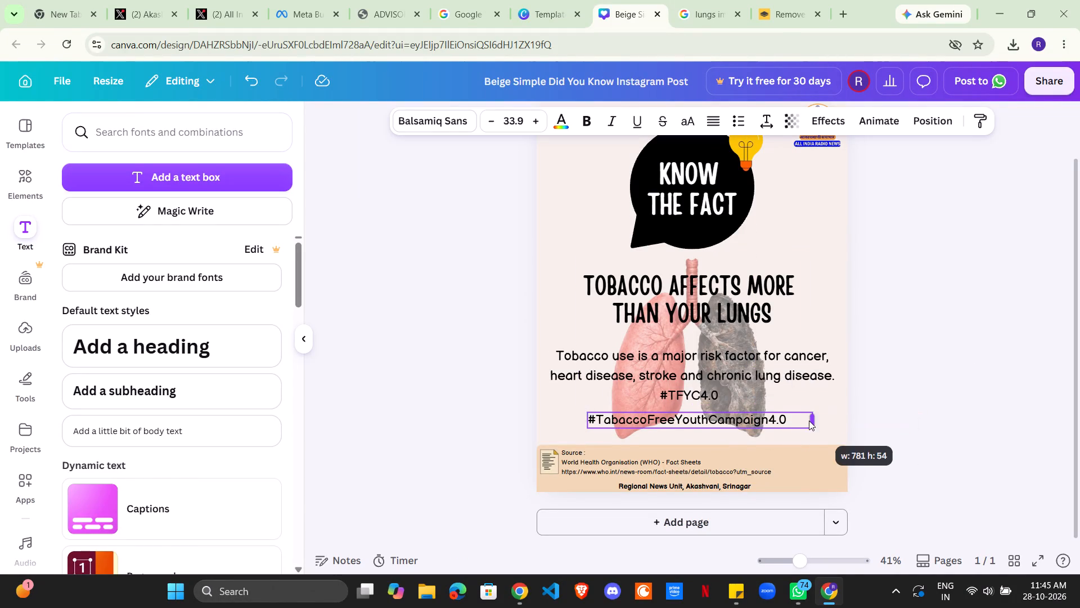
{"action": "left_click_drag", "start_coordinate": [809, 421], "coordinate": [790, 423]}
{"action": "left_click", "coordinate": [703, 459]}
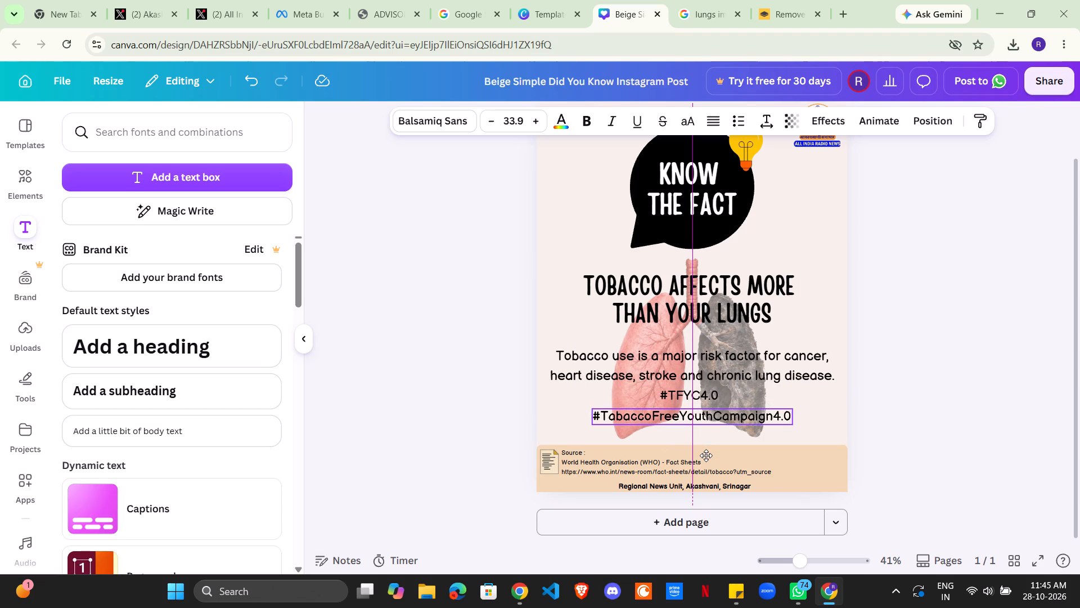
Cut #TFYC4.0 from the card and move the expanded hashtag up, centred beneath the body text.
{"action": "left_click", "coordinate": [691, 396]}
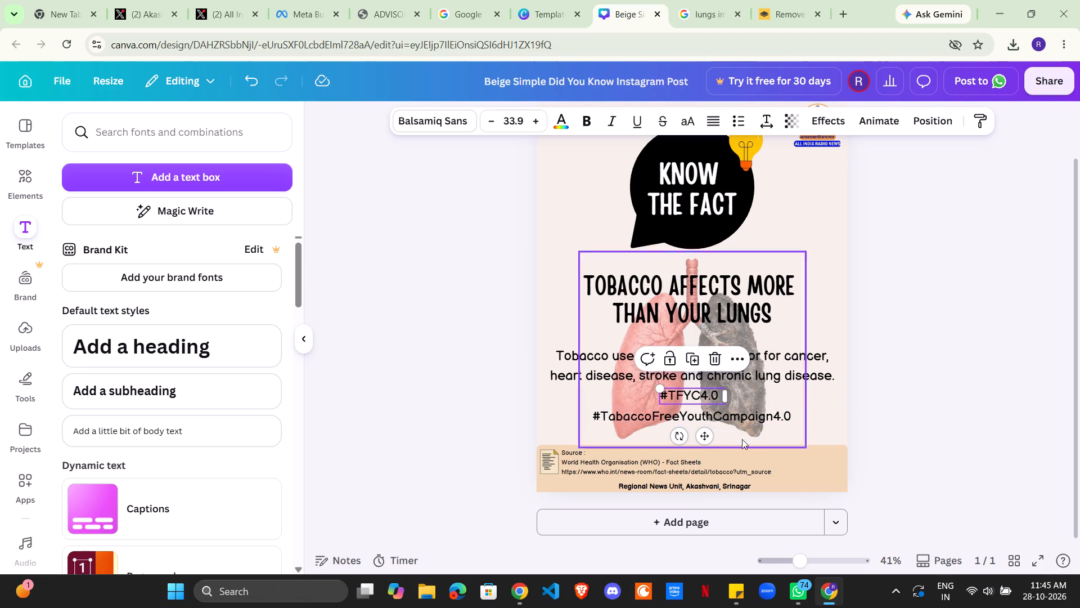
{"action": "key", "text": "ctrl+x"}
{"action": "left_click", "coordinate": [745, 417]}
{"action": "left_click_drag", "start_coordinate": [703, 457], "coordinate": [702, 440]}
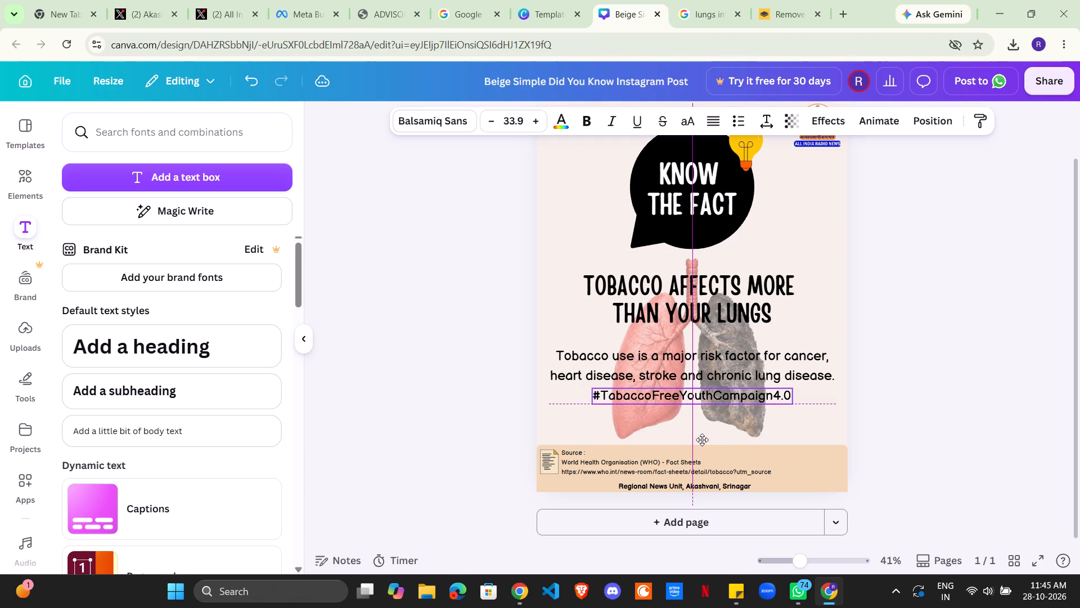
{"action": "left_click_drag", "start_coordinate": [702, 440], "coordinate": [701, 441]}
{"action": "left_click", "coordinate": [967, 444]}
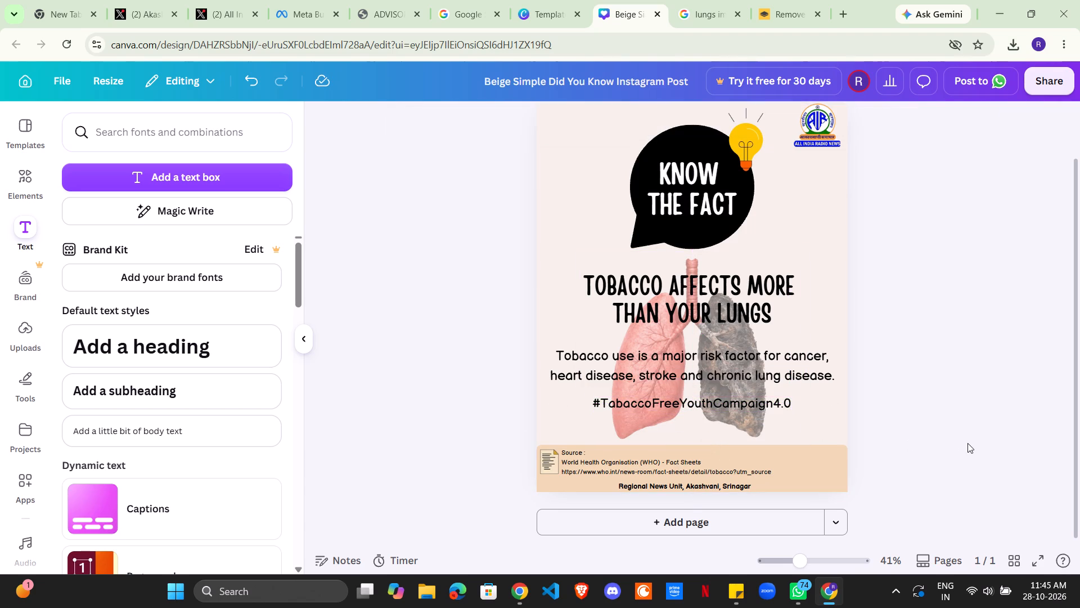
Paste #TFYC4.0 back and place it in the card's upper-left corner, opposite the All India Radio News logo.
{"action": "key", "text": "ctrl+v"}
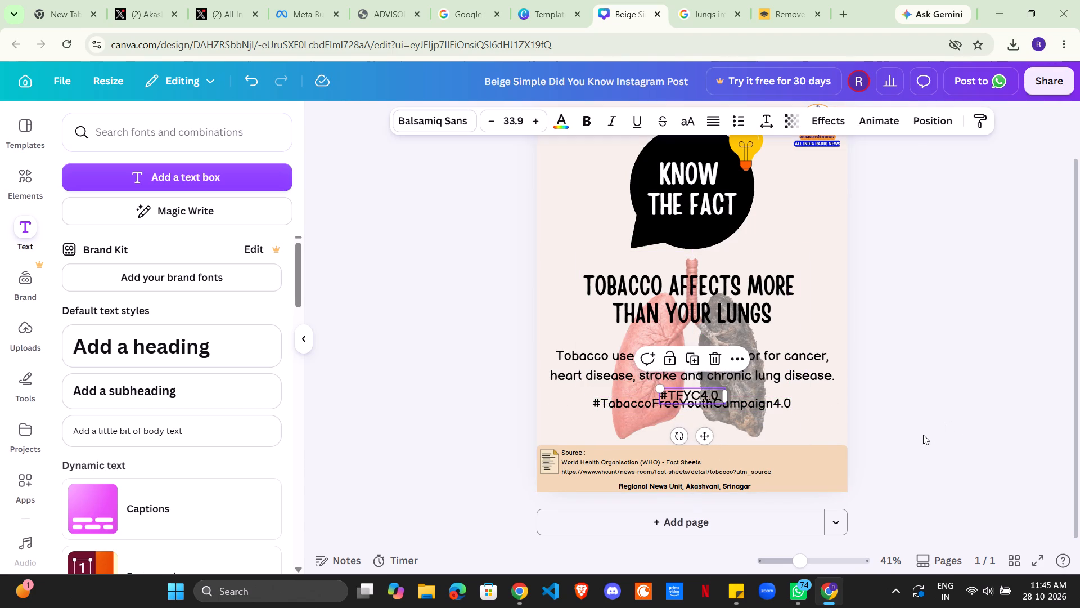
{"action": "left_click_drag", "start_coordinate": [708, 440], "coordinate": [629, 337]}
{"action": "scroll", "coordinate": [655, 374], "scroll_direction": "up", "scroll_amount": 2}
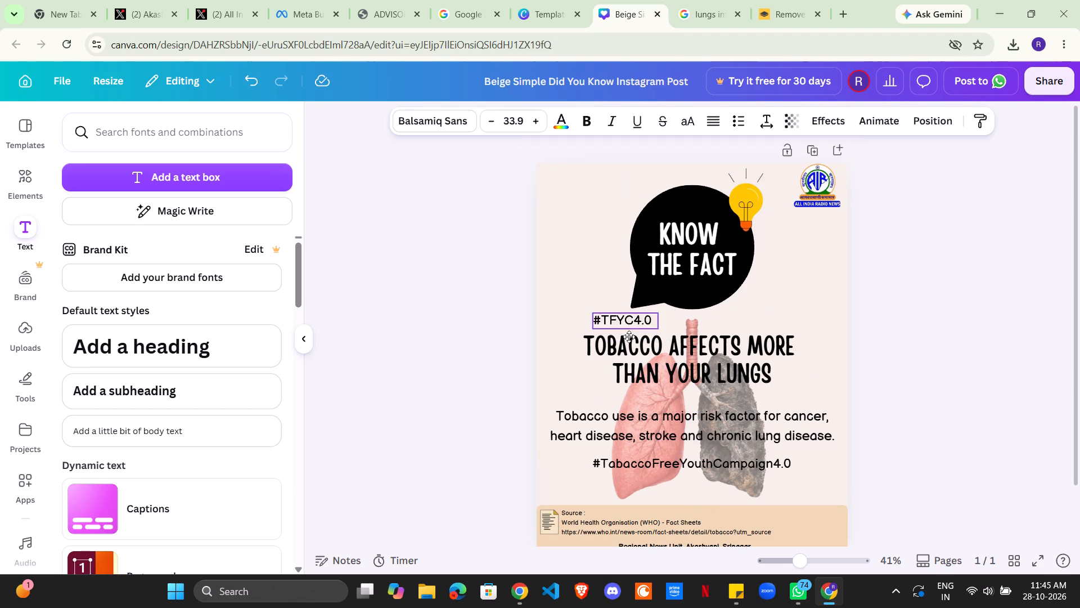
{"action": "left_click_drag", "start_coordinate": [629, 337], "coordinate": [589, 227]}
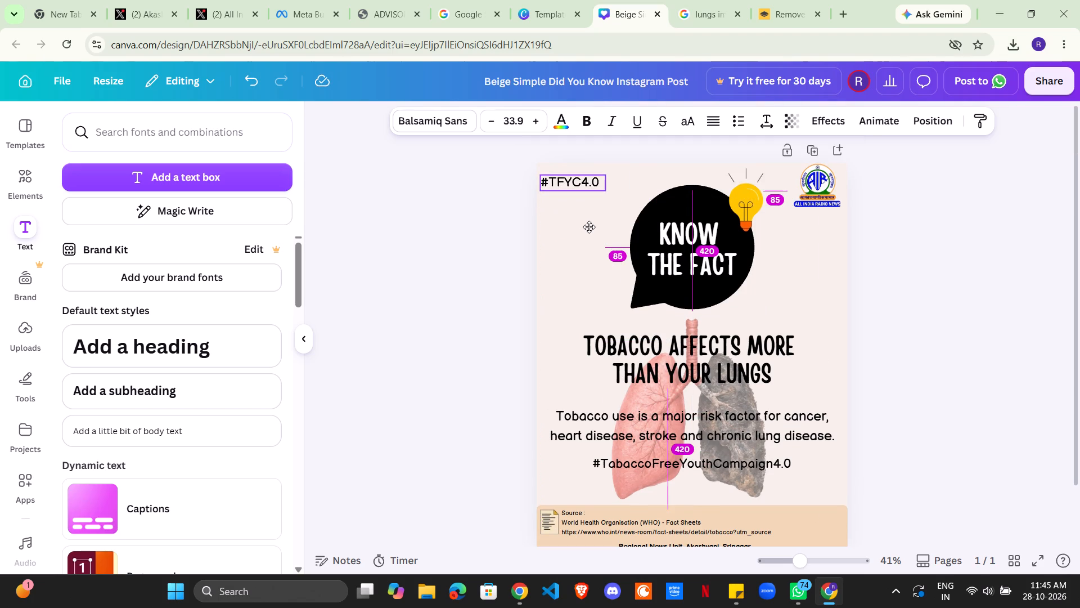
{"action": "left_click_drag", "start_coordinate": [589, 227], "coordinate": [592, 227]}
{"action": "left_click", "coordinate": [1041, 337]}
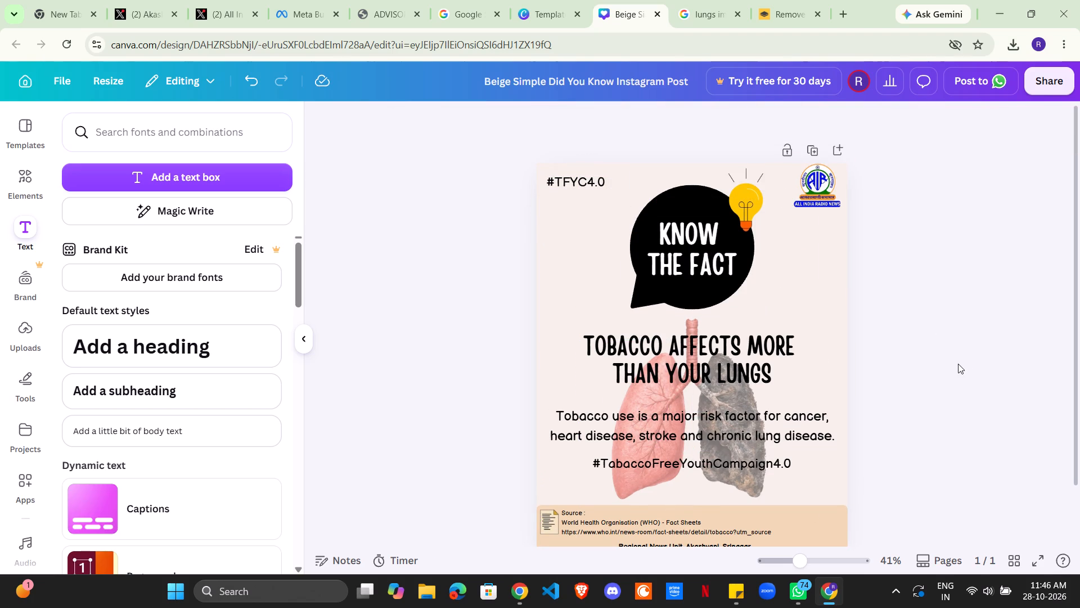
Duplicate the beige footer band, move the copy over the card's upper-left corner and send it behind #TFYC4.0.
{"action": "left_click", "coordinate": [817, 521]}
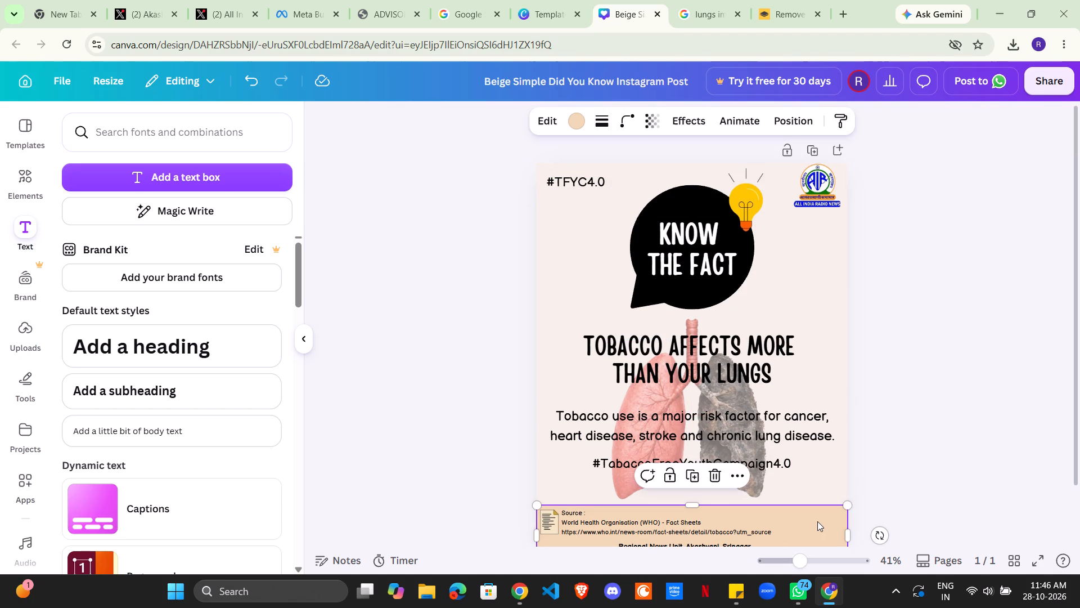
{"action": "key", "text": "ctrl+c"}
{"action": "key", "text": "ctrl+v"}
{"action": "left_click_drag", "start_coordinate": [804, 535], "coordinate": [579, 229]}
{"action": "left_click_drag", "start_coordinate": [592, 240], "coordinate": [587, 213]}
{"action": "left_click", "coordinate": [587, 217]}
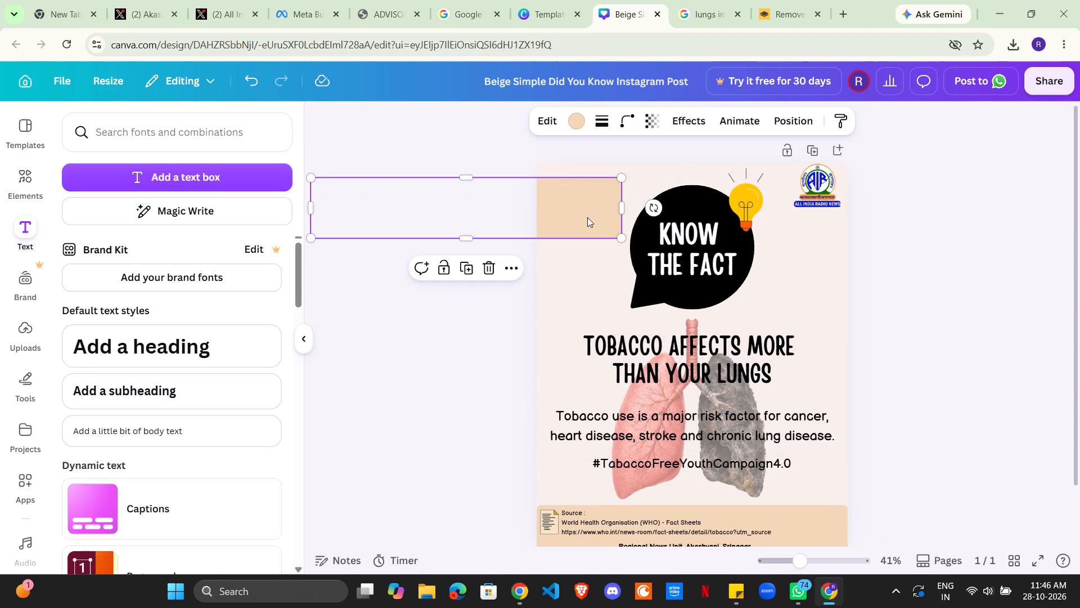
{"action": "key", "text": "ctrl+bracketleft"}
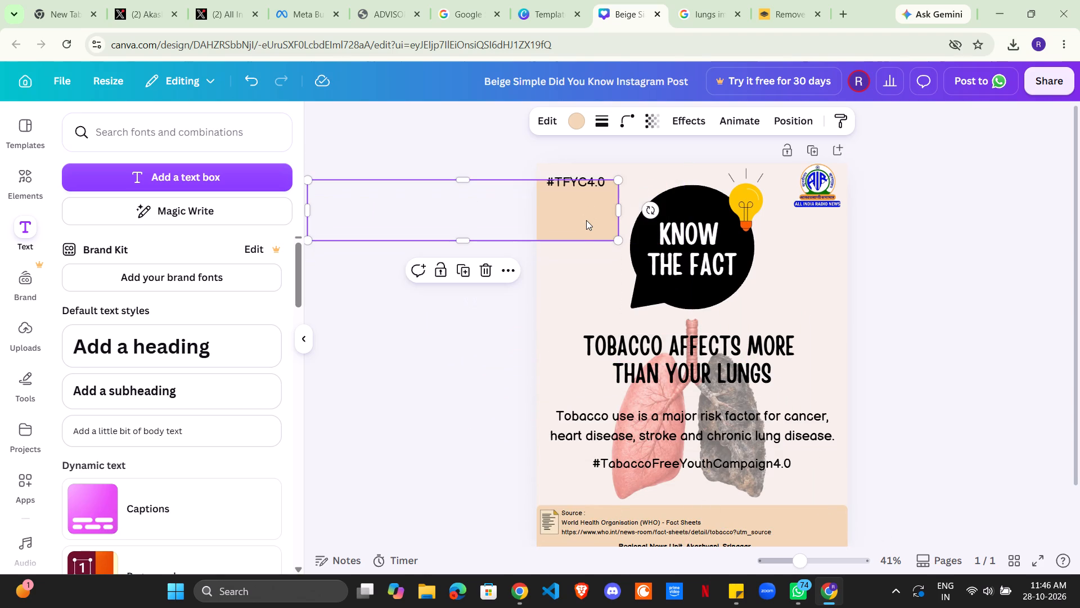
Align the copied beige band with the card's top edge and reduce its height to a narrow label around #TFYC4.0.
{"action": "left_click_drag", "start_coordinate": [589, 231], "coordinate": [584, 216]}
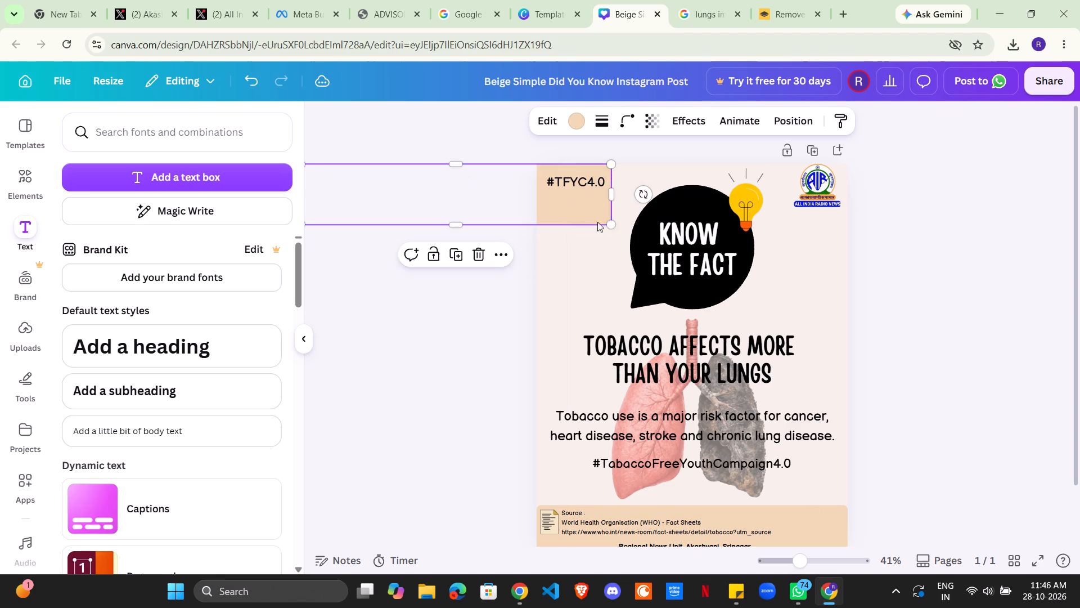
{"action": "left_click_drag", "start_coordinate": [611, 226], "coordinate": [614, 198]}
{"action": "left_click", "coordinate": [996, 293]}
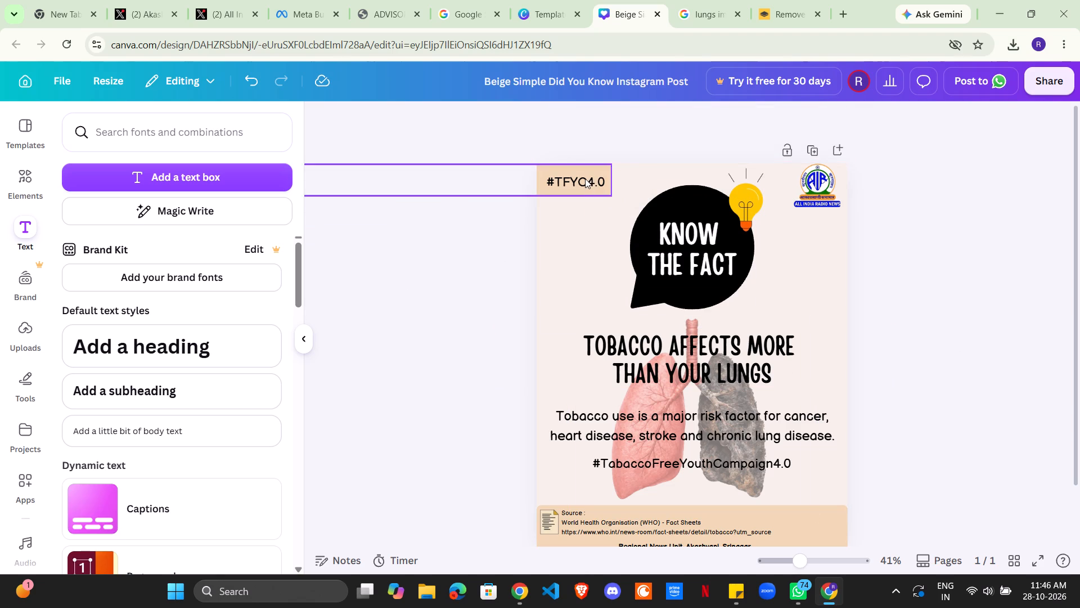
Enlarge #TFYC4.0 to font size 35.7 and centre it vertically on the beige label in the card's corner.
{"action": "left_click", "coordinate": [585, 178]}
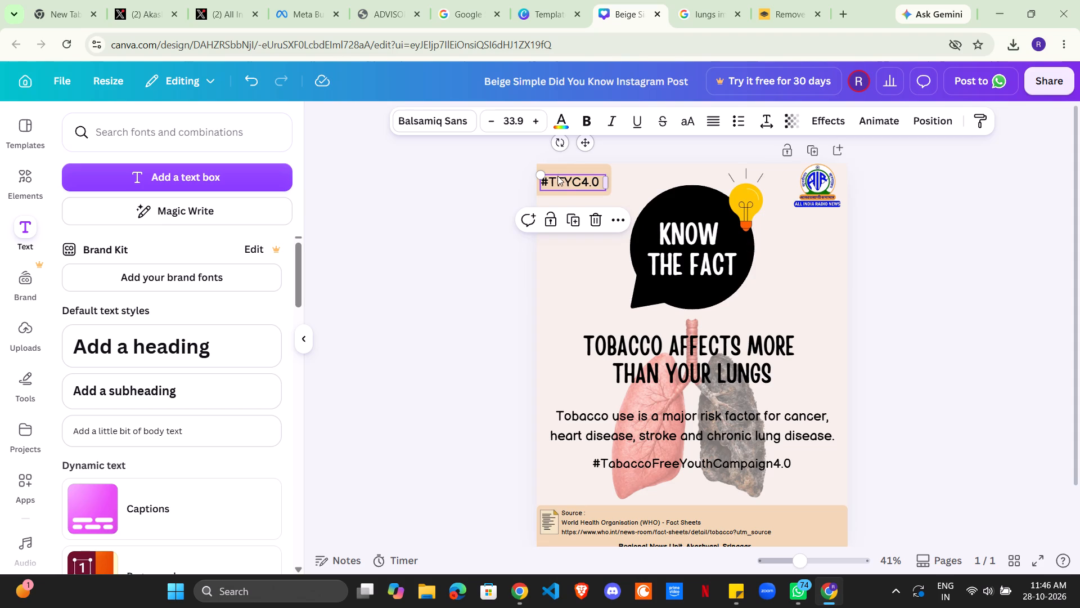
{"action": "left_click", "coordinate": [543, 175]}
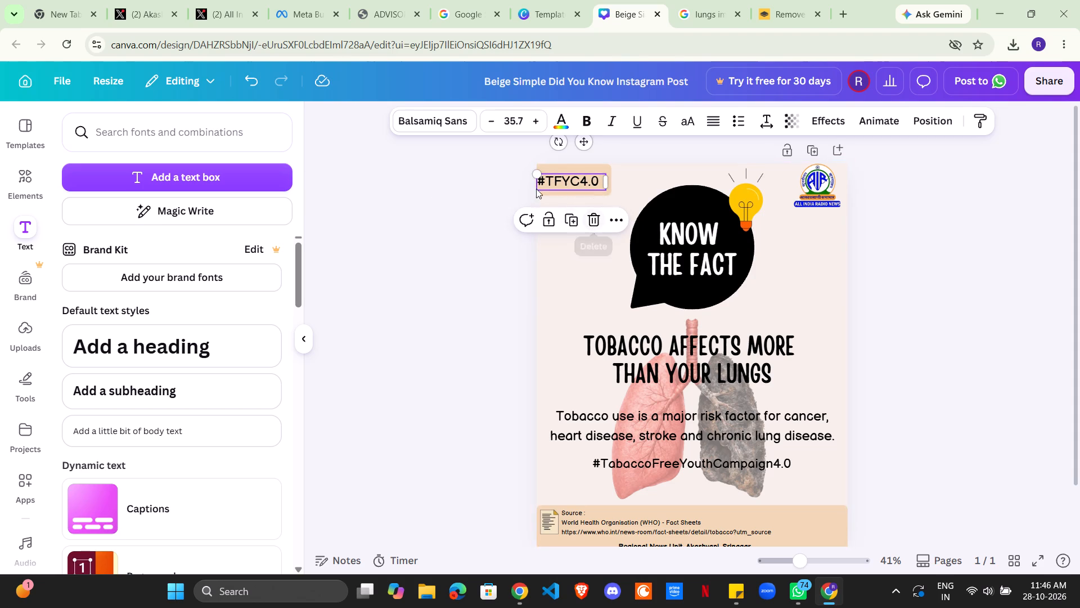
{"action": "left_click", "coordinate": [424, 190]}
{"action": "left_click", "coordinate": [578, 189]}
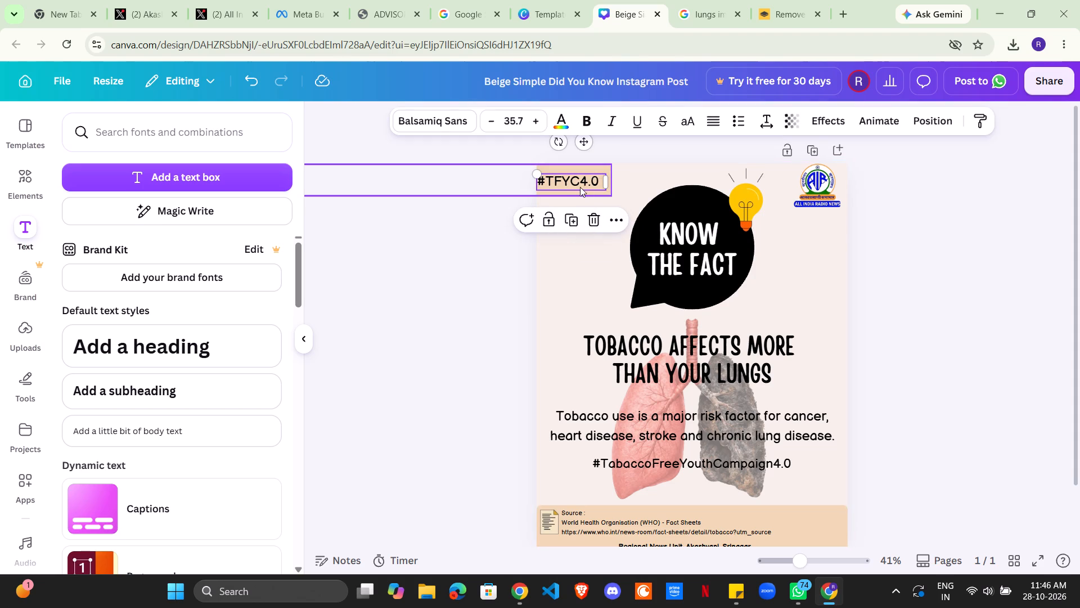
{"action": "left_click", "coordinate": [576, 182]}
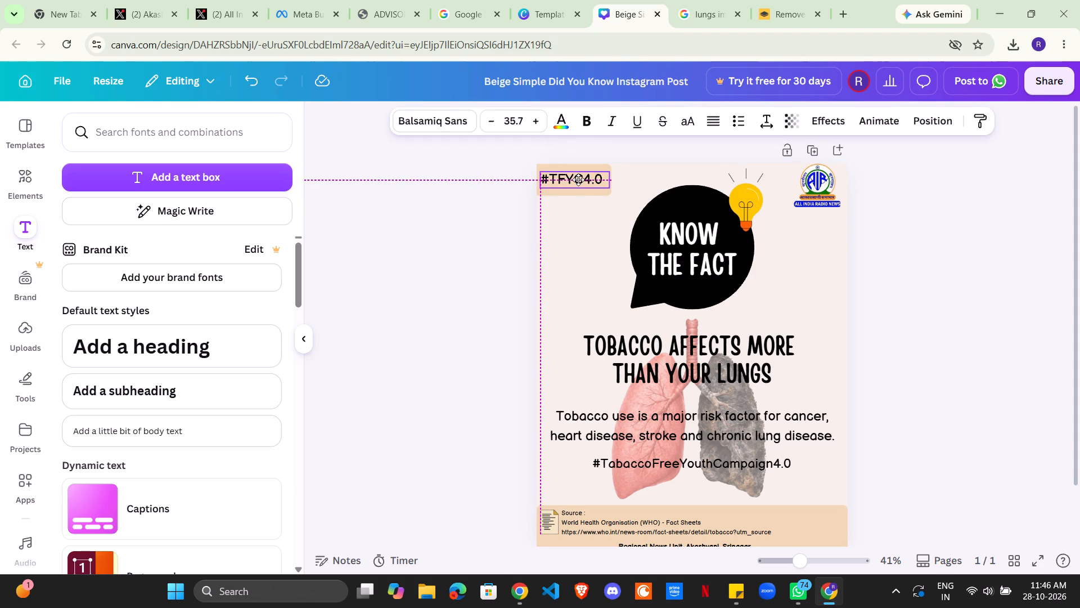
{"action": "left_click", "coordinate": [492, 190]}
{"action": "left_click", "coordinate": [598, 196]}
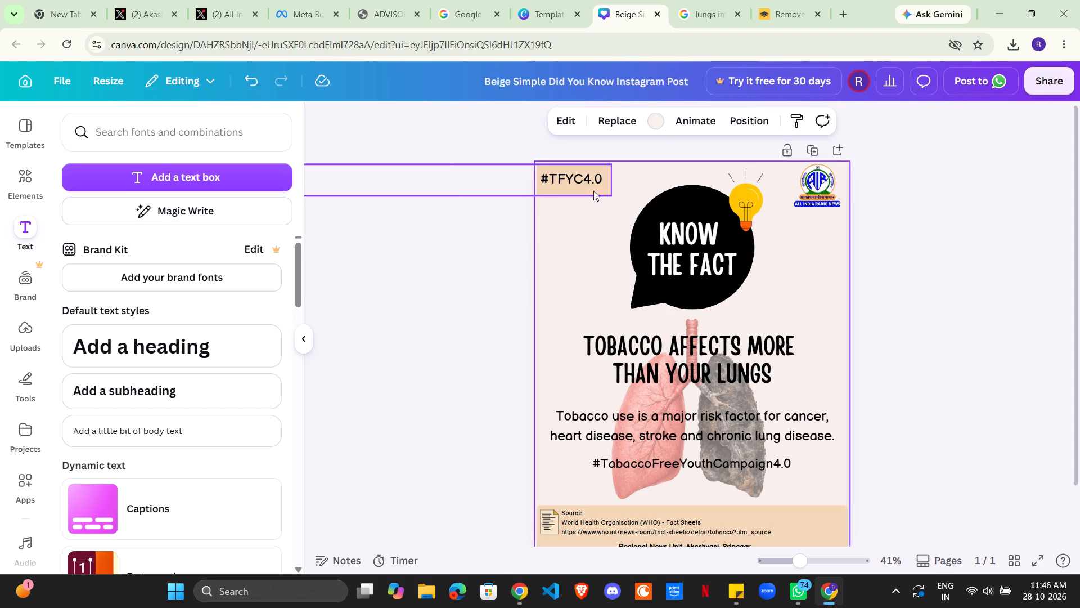
Narrow the beige label behind #TFYC4.0 from its inner side so it fits closely around the text.
{"action": "left_click", "coordinate": [593, 191]}
{"action": "left_click_drag", "start_coordinate": [613, 199], "coordinate": [606, 196]}
{"action": "left_click", "coordinate": [472, 239]}
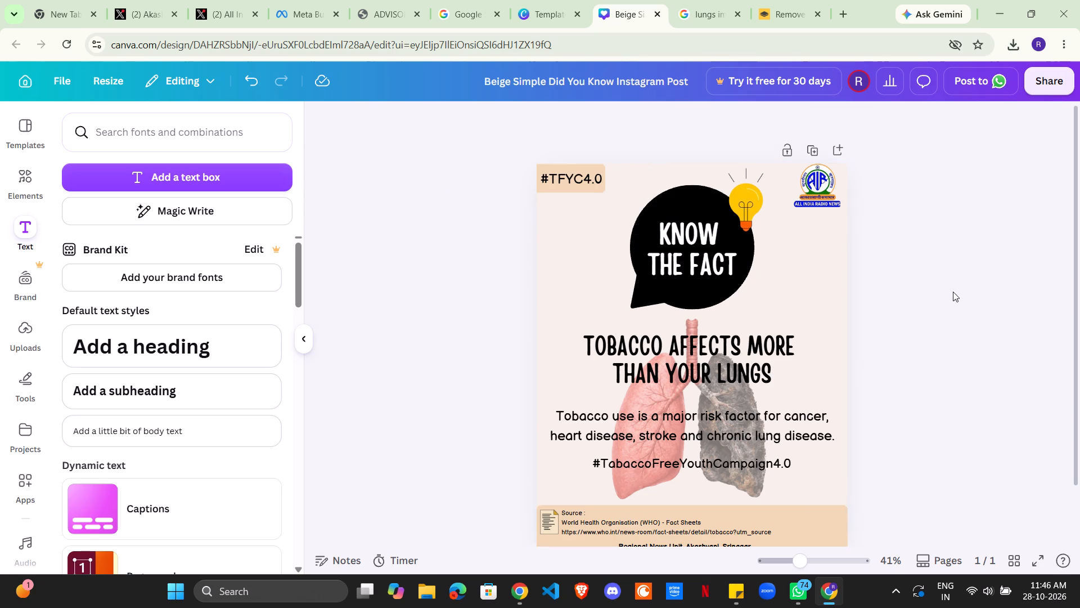
Review the whole card layout, from the #TFYC4.0 label and logo down to the source and Akashvani Srinagar footer.
{"action": "left_click", "coordinate": [953, 292]}
{"action": "scroll", "coordinate": [936, 342], "scroll_direction": "down", "scroll_amount": 3}
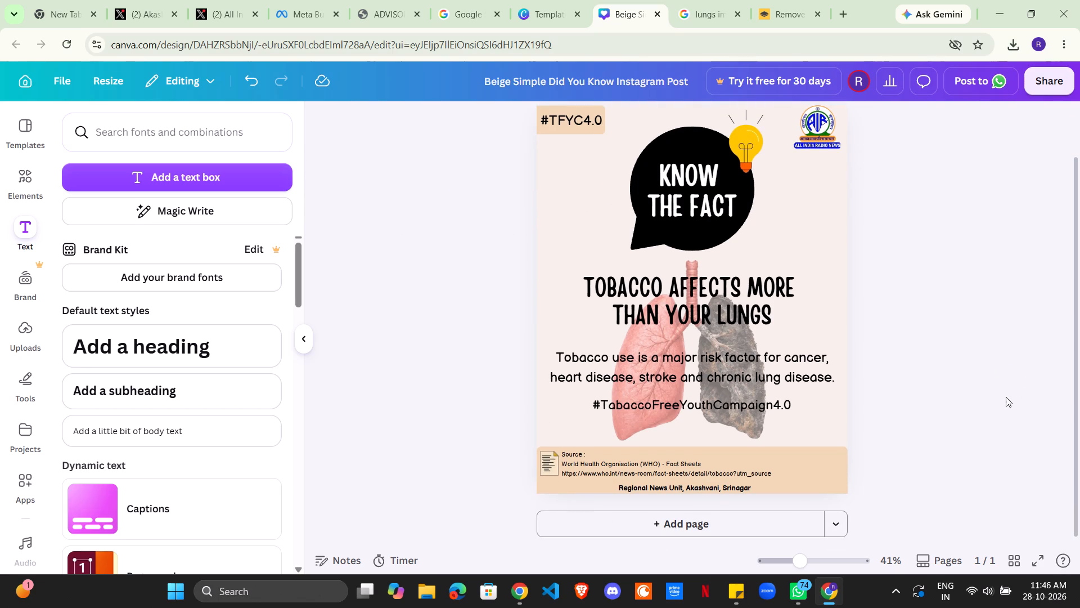
{"action": "scroll", "coordinate": [992, 400], "scroll_direction": "up", "scroll_amount": 1}
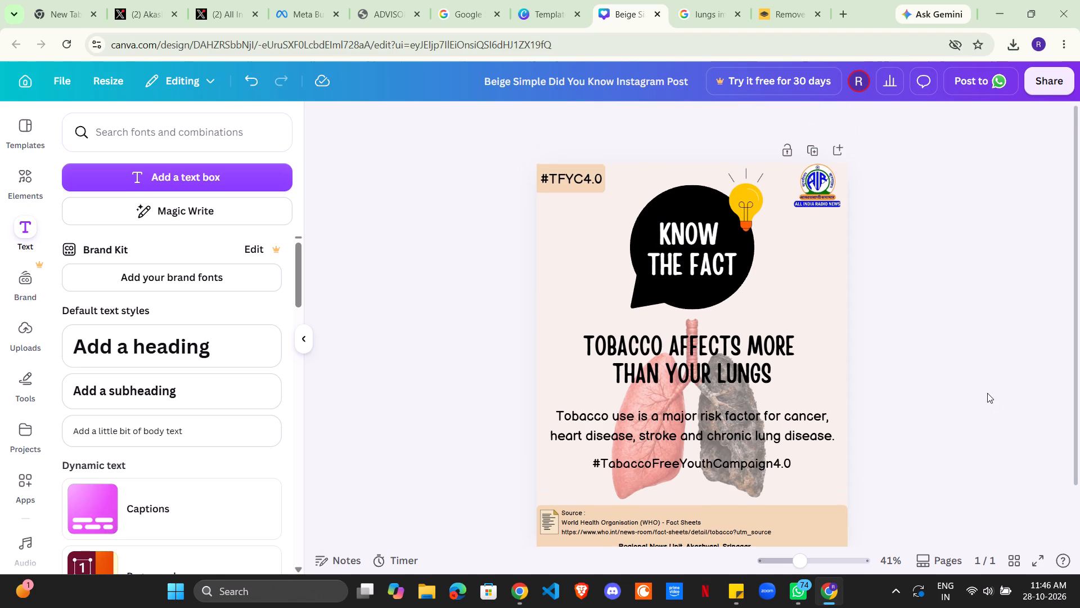
{"action": "scroll", "coordinate": [985, 386], "scroll_direction": "down", "scroll_amount": 1}
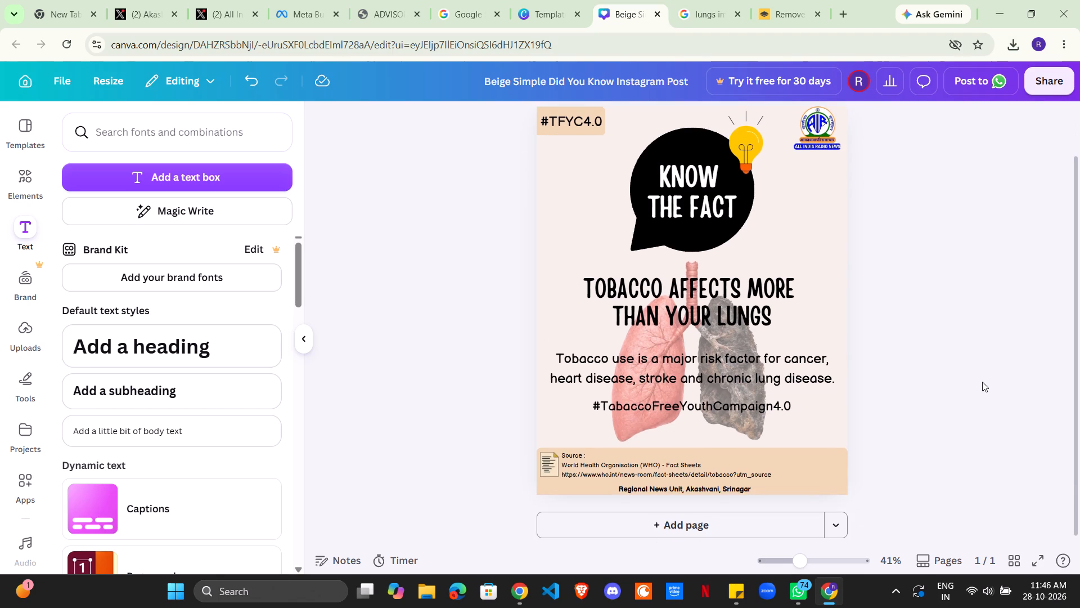
{"action": "scroll", "coordinate": [1001, 378], "scroll_direction": "up", "scroll_amount": 1}
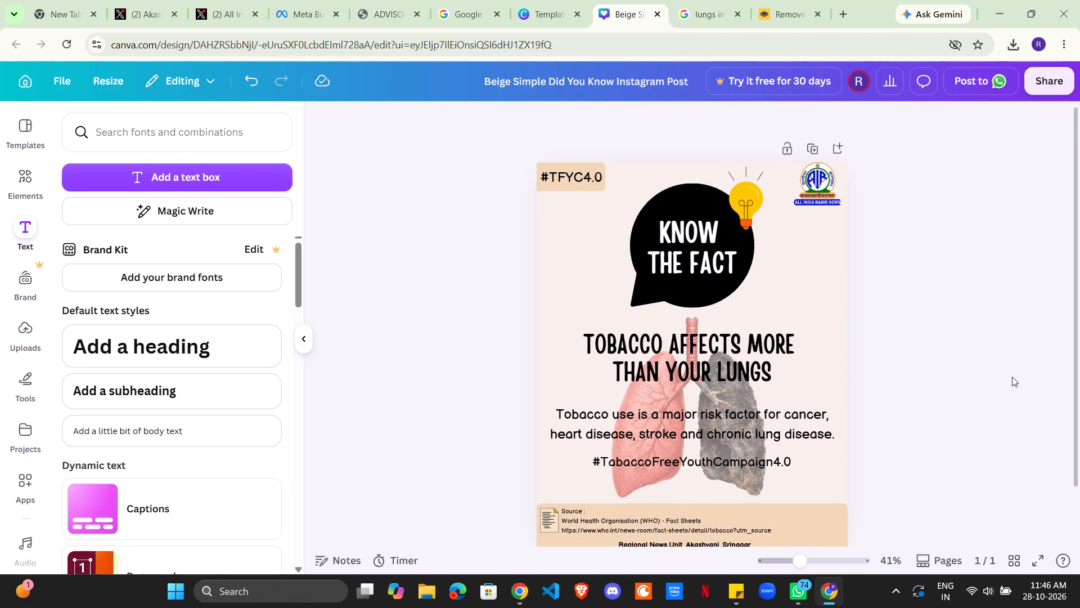
{"action": "scroll", "coordinate": [1011, 377], "scroll_direction": "down", "scroll_amount": 2}
{"action": "scroll", "coordinate": [1014, 385], "scroll_direction": "up", "scroll_amount": 1}
{"action": "scroll", "coordinate": [1014, 385], "scroll_direction": "down", "scroll_amount": 1}
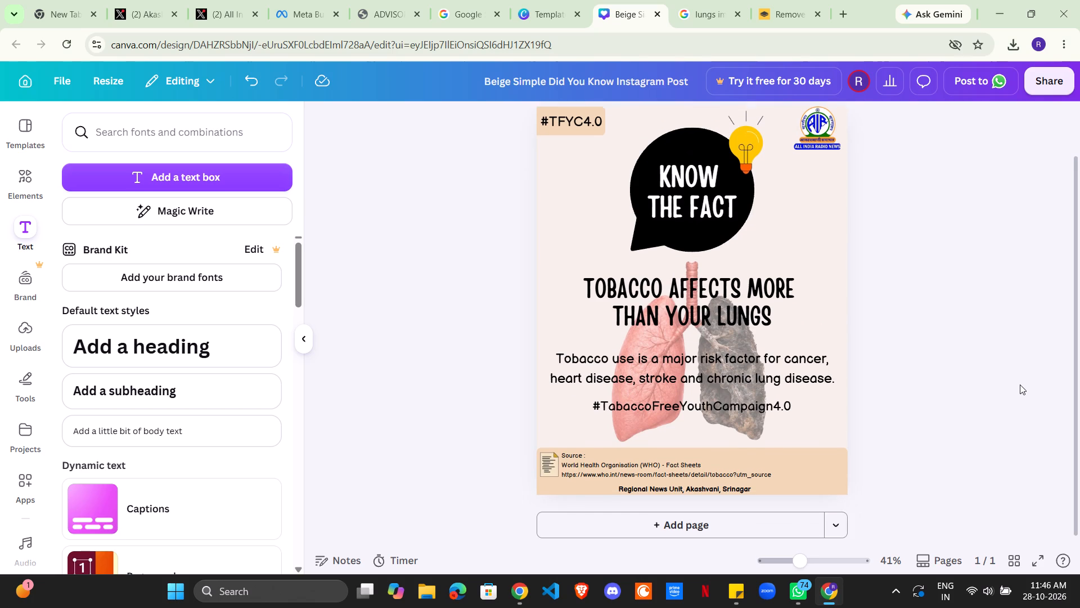
{"action": "scroll", "coordinate": [1020, 385], "scroll_direction": "up", "scroll_amount": 1}
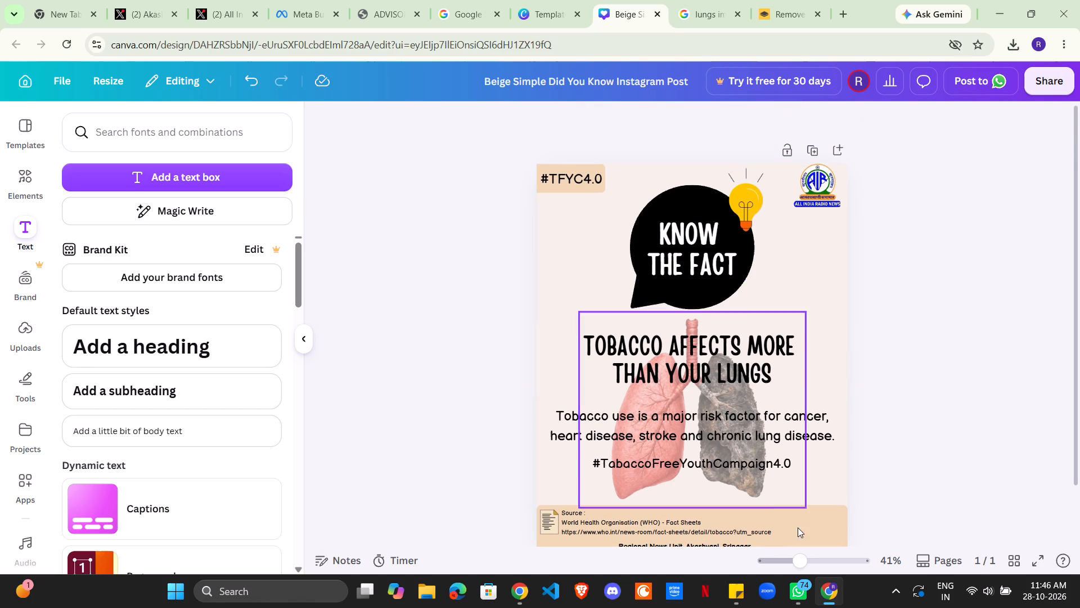
Switch to the Sticky Notes windows.
{"action": "left_click", "coordinate": [729, 606]}
{"action": "left_click", "coordinate": [729, 606]}
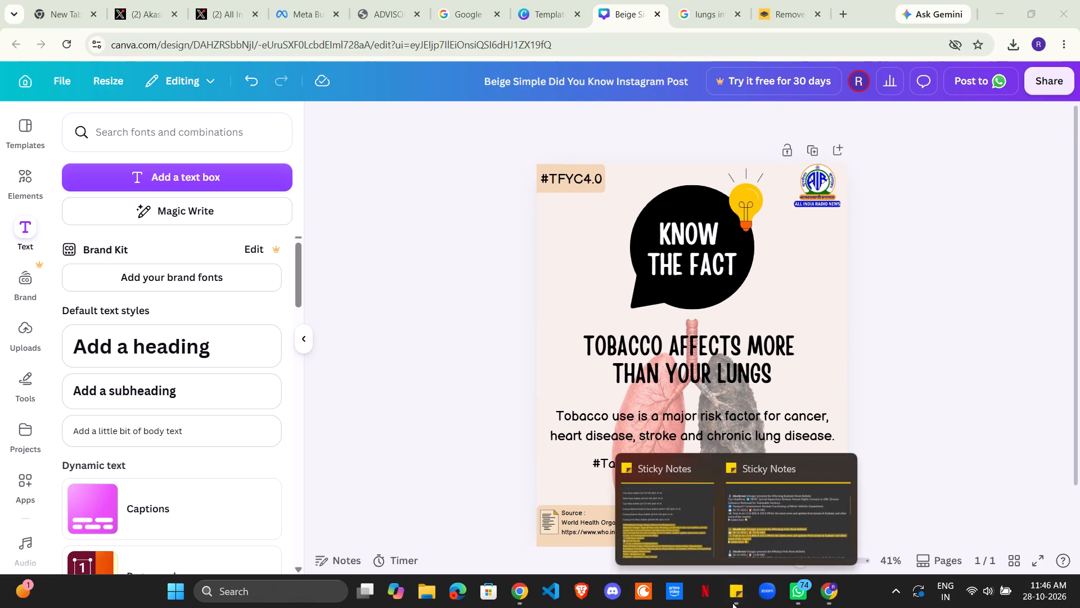
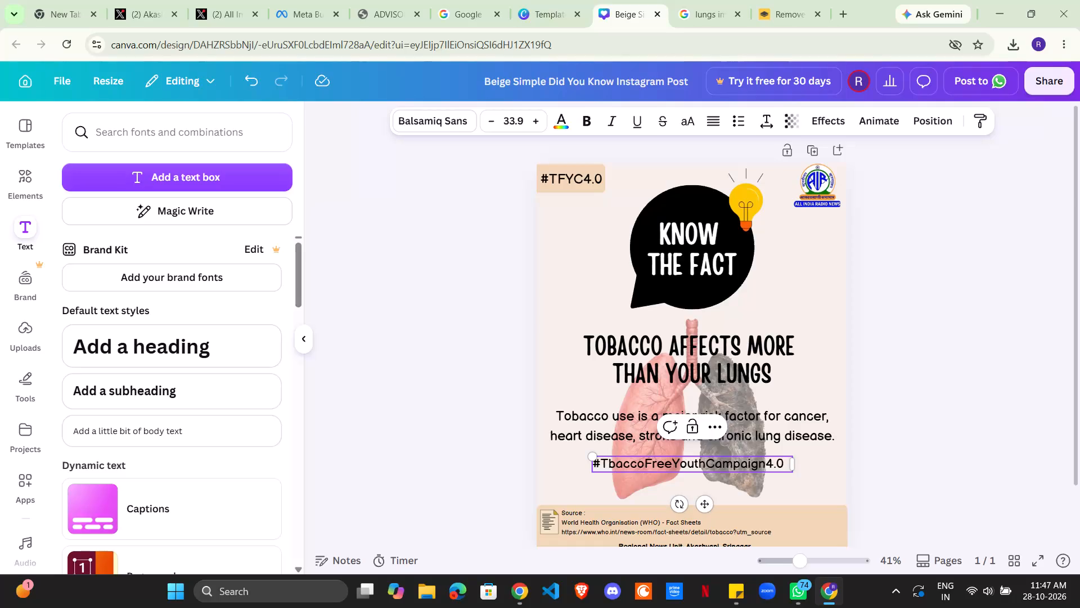
Correct the misspelled hashtag below the body text so it reads #TobaccoFreeYouthCampaign4.0.
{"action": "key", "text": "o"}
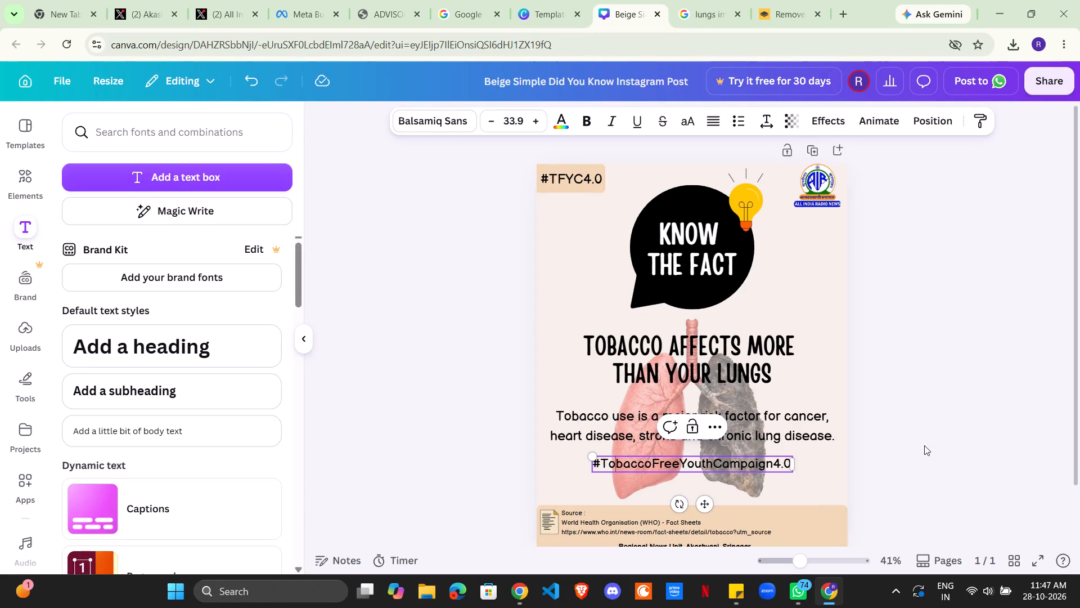
{"action": "left_click", "coordinate": [924, 445]}
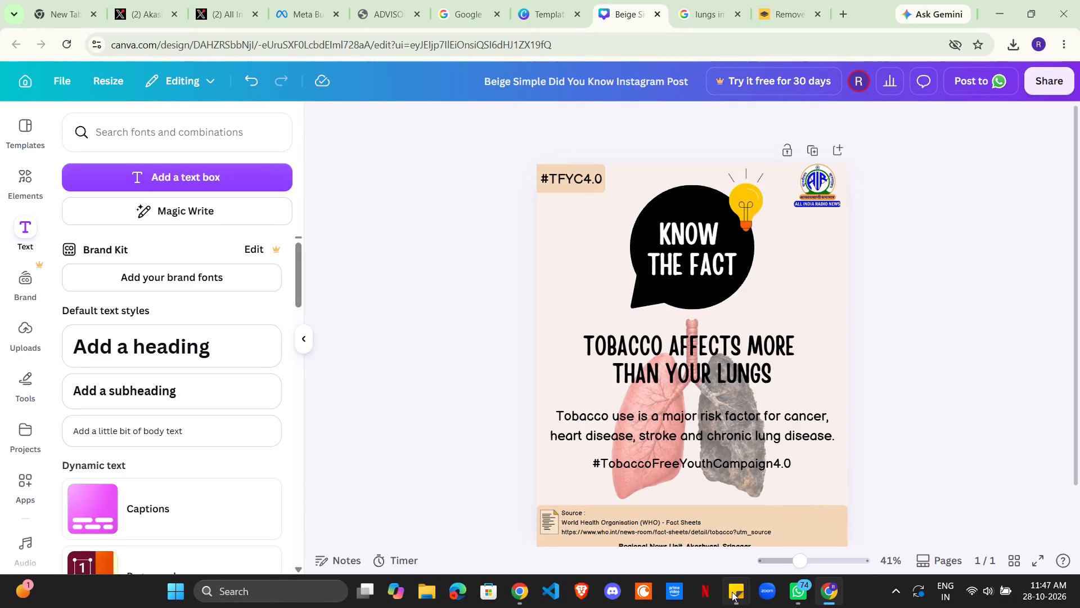
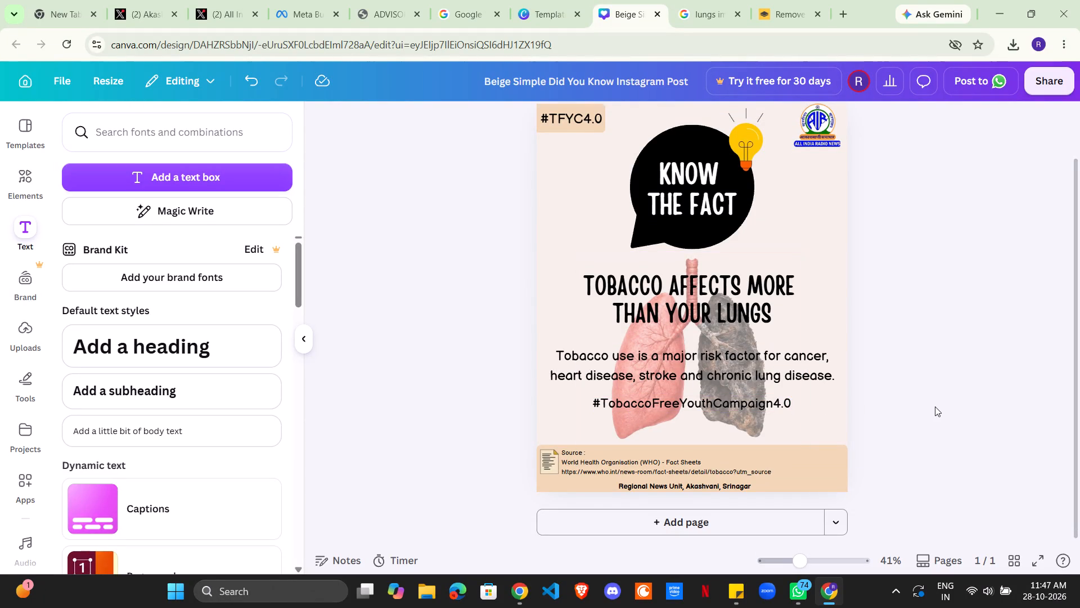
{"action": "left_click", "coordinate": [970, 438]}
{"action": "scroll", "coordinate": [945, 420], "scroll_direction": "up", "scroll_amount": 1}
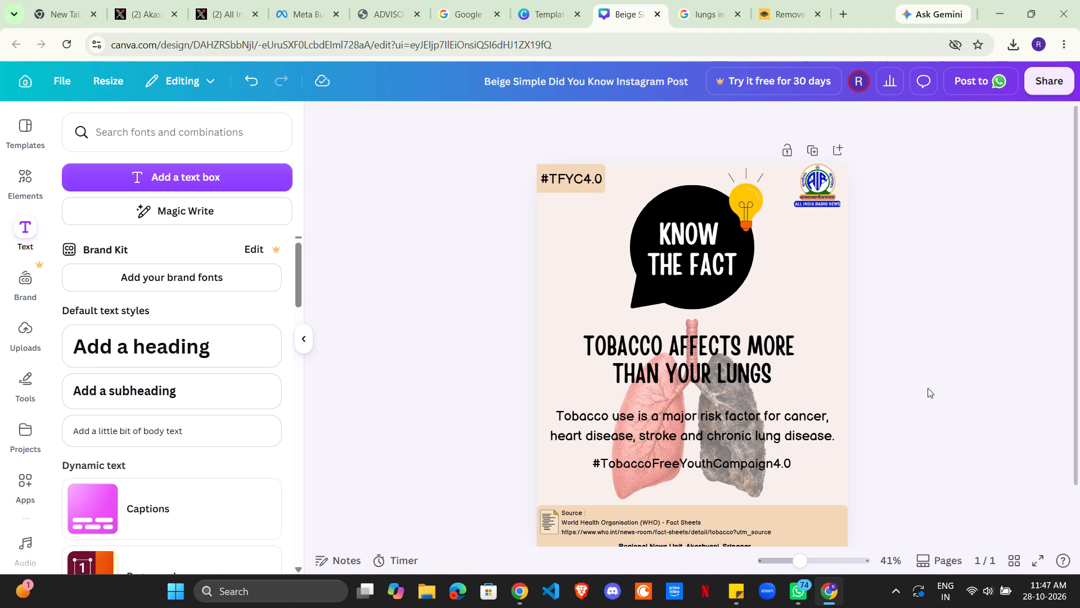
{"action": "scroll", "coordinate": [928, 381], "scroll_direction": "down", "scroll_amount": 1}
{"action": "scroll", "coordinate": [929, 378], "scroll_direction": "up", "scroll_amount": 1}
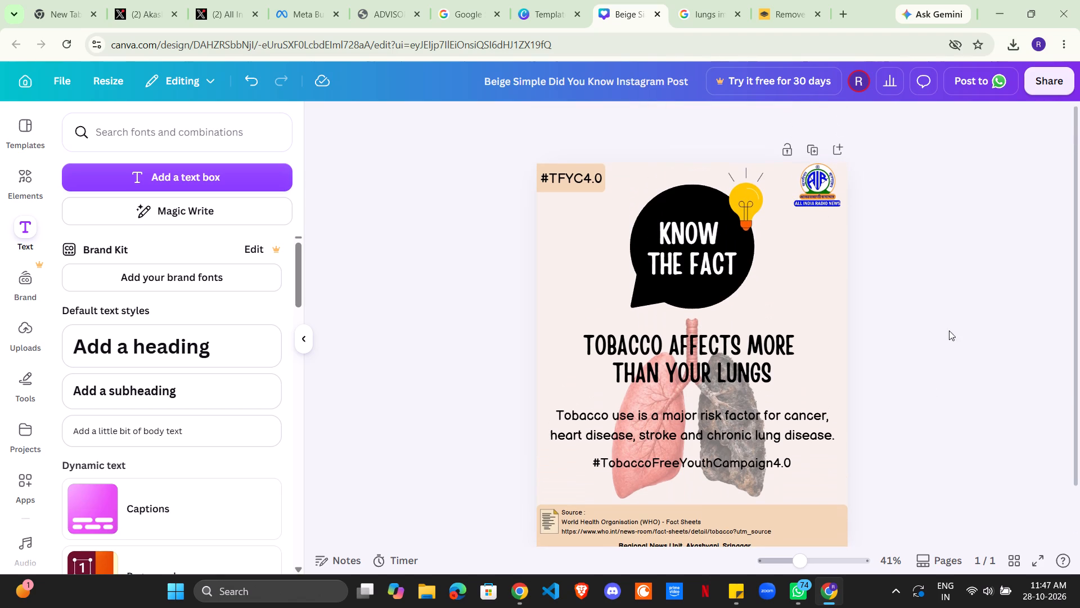
Download the finished card as a PNG at 1,080 × 1,350 px and save it to the Desktop as 1.png.
{"action": "left_click", "coordinate": [1050, 86]}
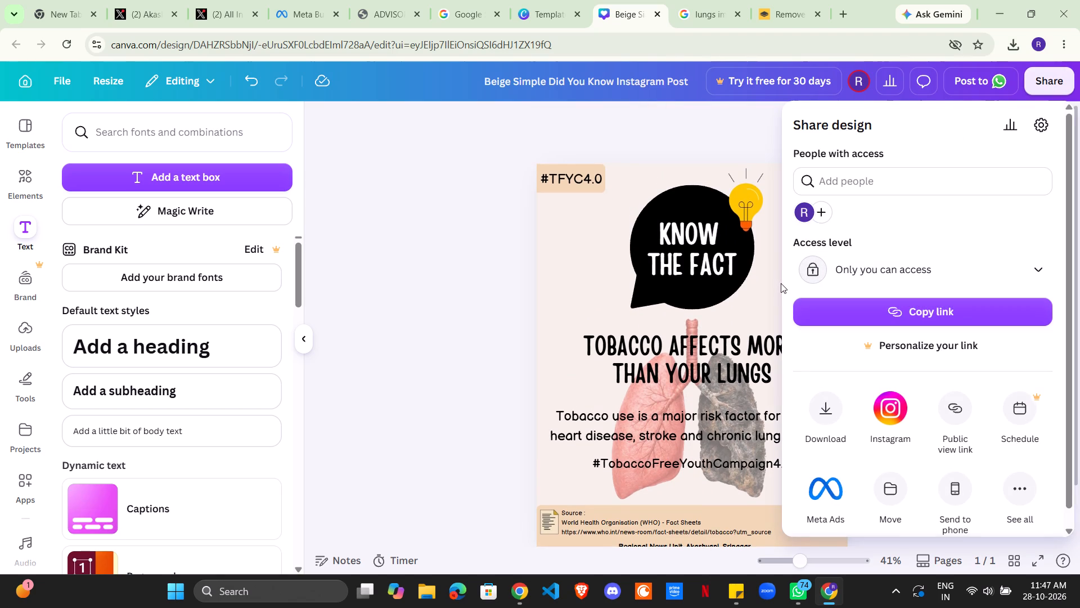
{"action": "left_click", "coordinate": [820, 411]}
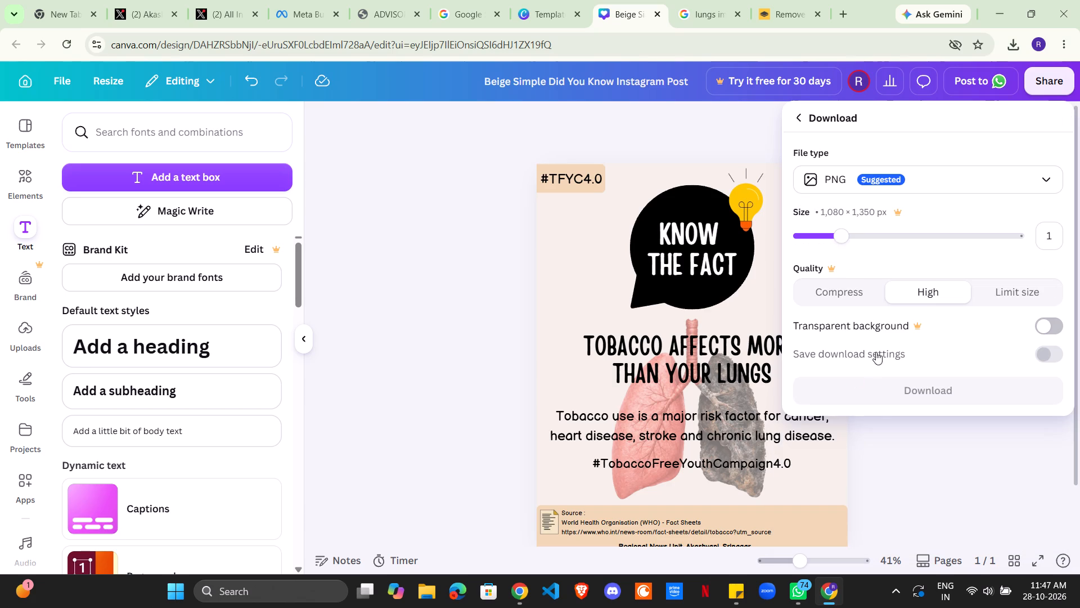
{"action": "left_click", "coordinate": [870, 392]}
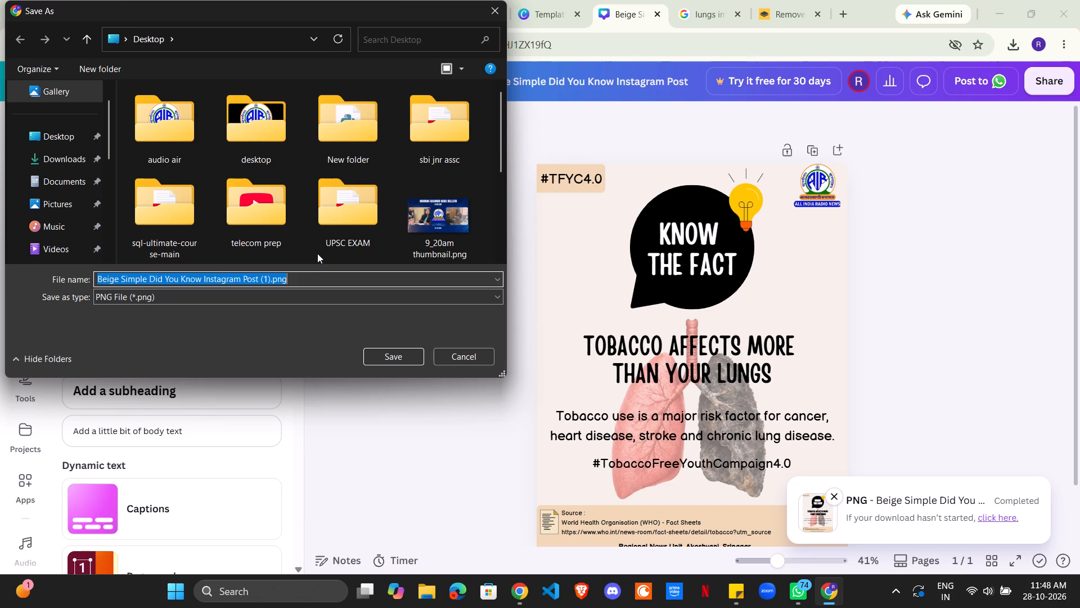
{"action": "left_click_drag", "start_coordinate": [270, 275], "coordinate": [67, 278]}
{"action": "left_click_drag", "start_coordinate": [67, 278], "coordinate": [67, 278]}
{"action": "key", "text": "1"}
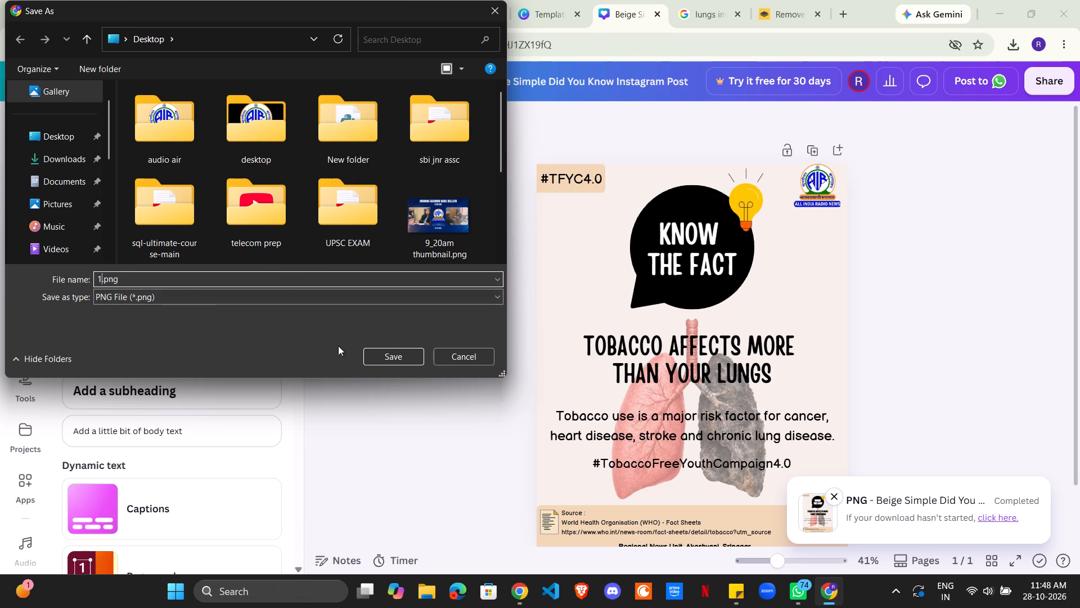
{"action": "left_click", "coordinate": [395, 357]}
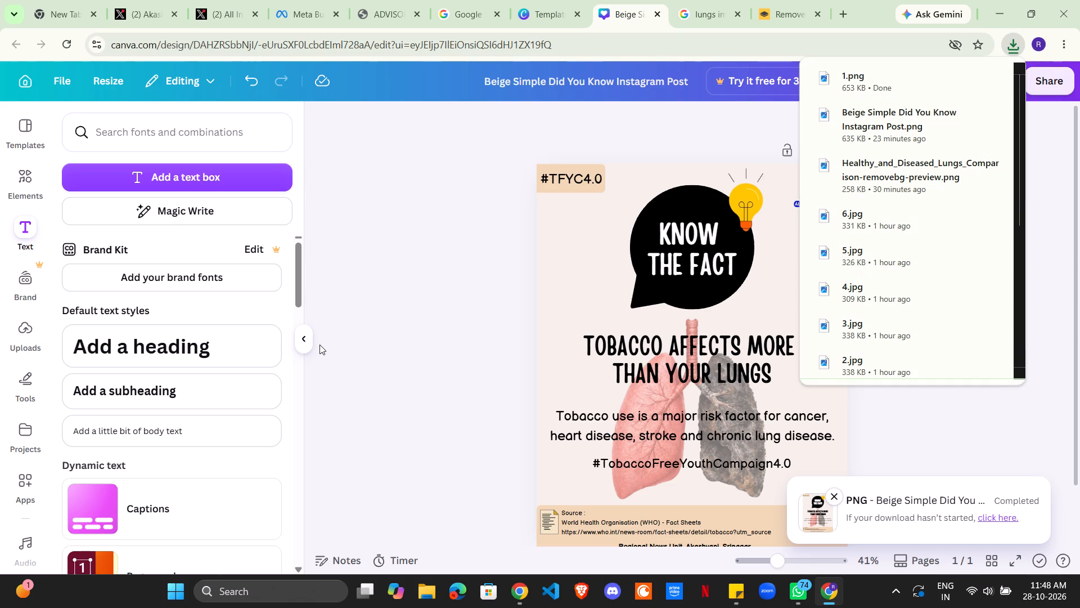
{"action": "left_click", "coordinate": [429, 214]}
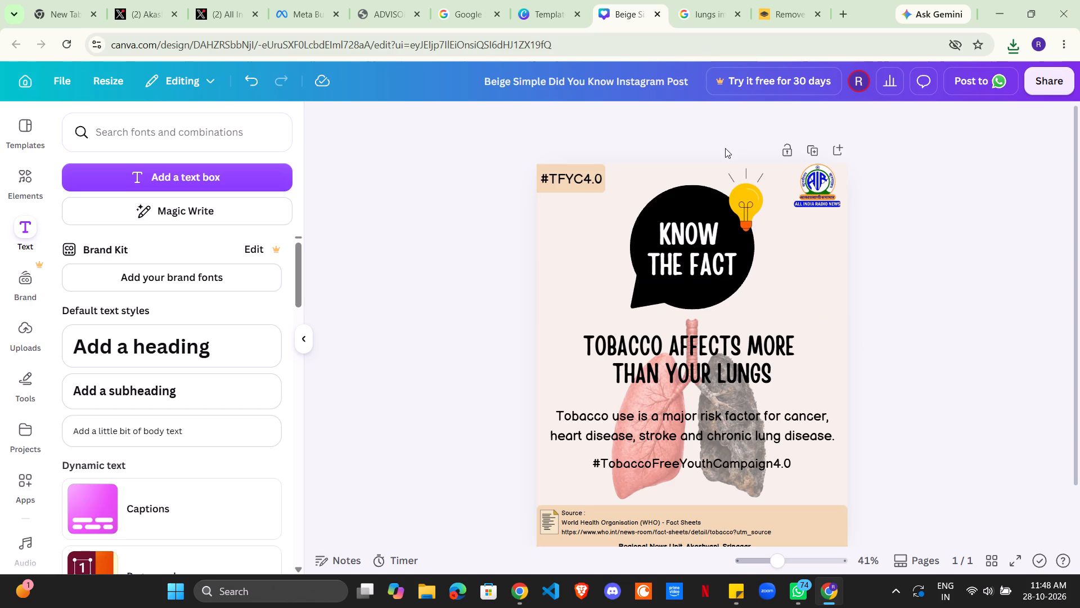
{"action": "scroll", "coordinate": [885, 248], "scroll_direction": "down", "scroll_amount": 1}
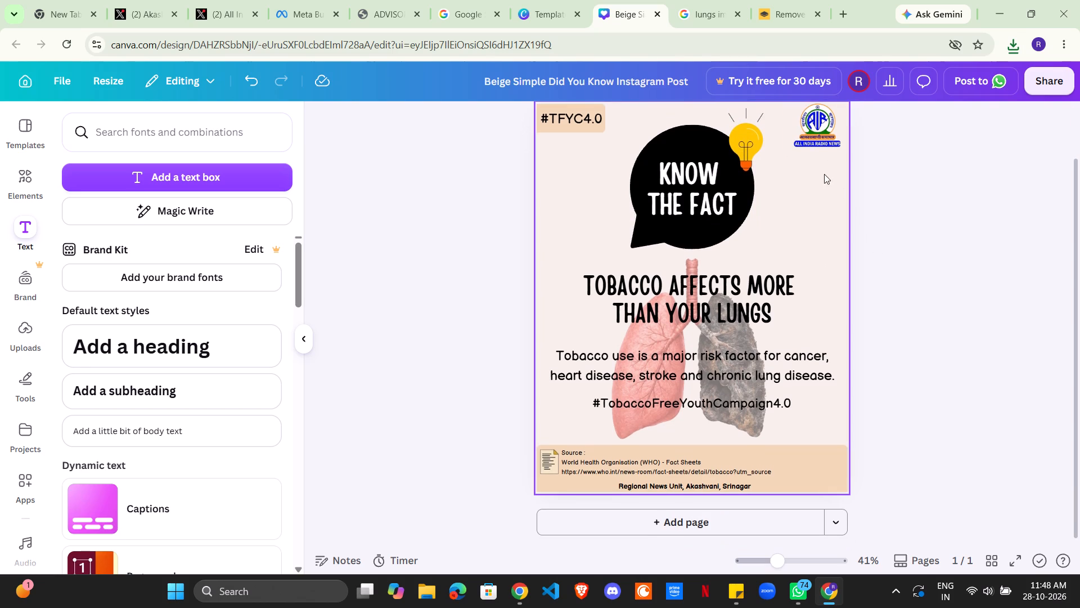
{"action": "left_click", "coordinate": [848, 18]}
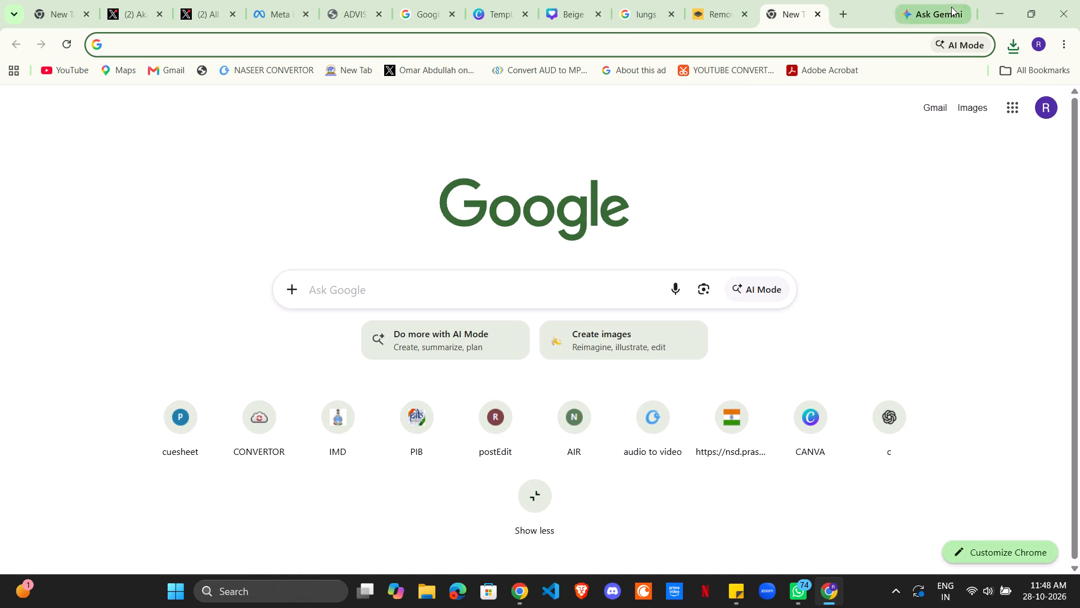
Delete "Beige Simple Did You Know Instagram Post.png" from the desktop and move 1.png into its place.
{"action": "left_click", "coordinate": [1006, 14]}
{"action": "left_click", "coordinate": [685, 203]}
{"action": "left_click", "coordinate": [571, 130]}
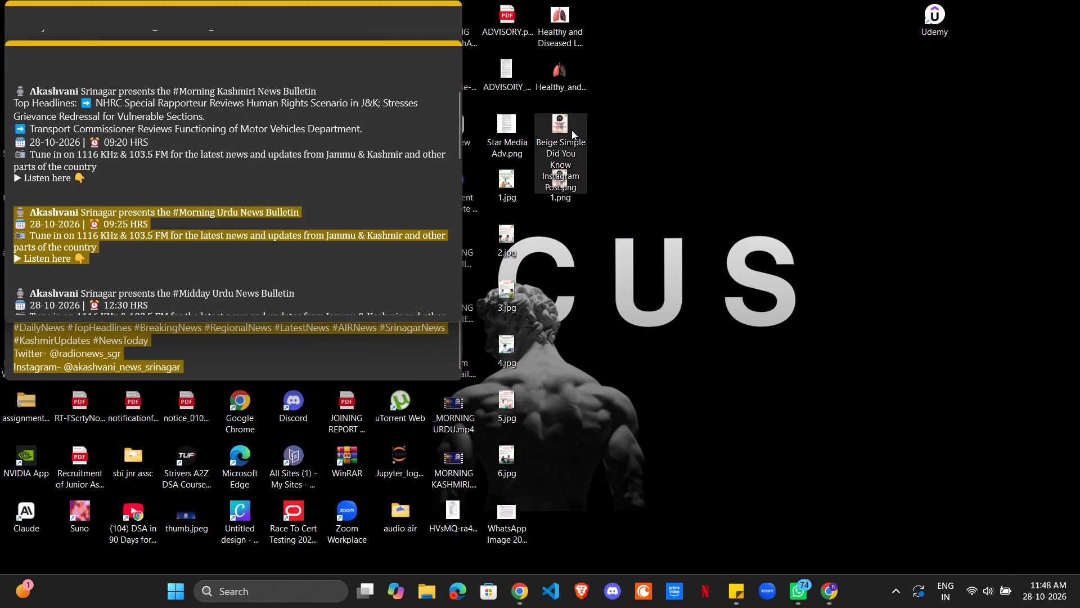
{"action": "key", "text": "Delete"}
{"action": "left_click", "coordinate": [754, 158]}
{"action": "left_click_drag", "start_coordinate": [582, 185], "coordinate": [577, 140]}
Open 1.png from the desktop to check the exported tobacco card, and close it again.
{"action": "double_click", "coordinate": [560, 133]}
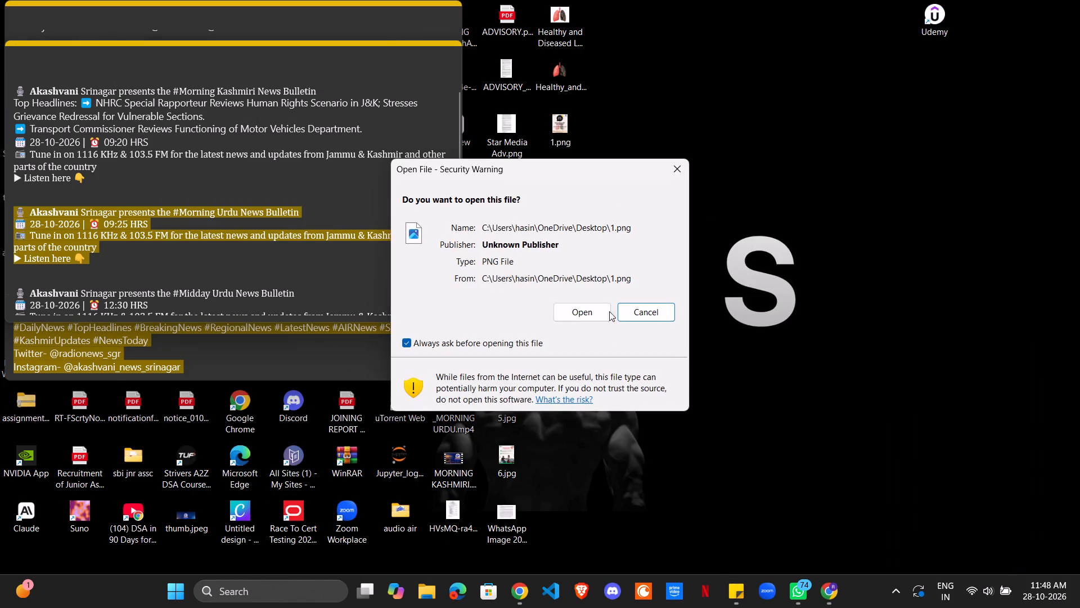
{"action": "left_click", "coordinate": [592, 316]}
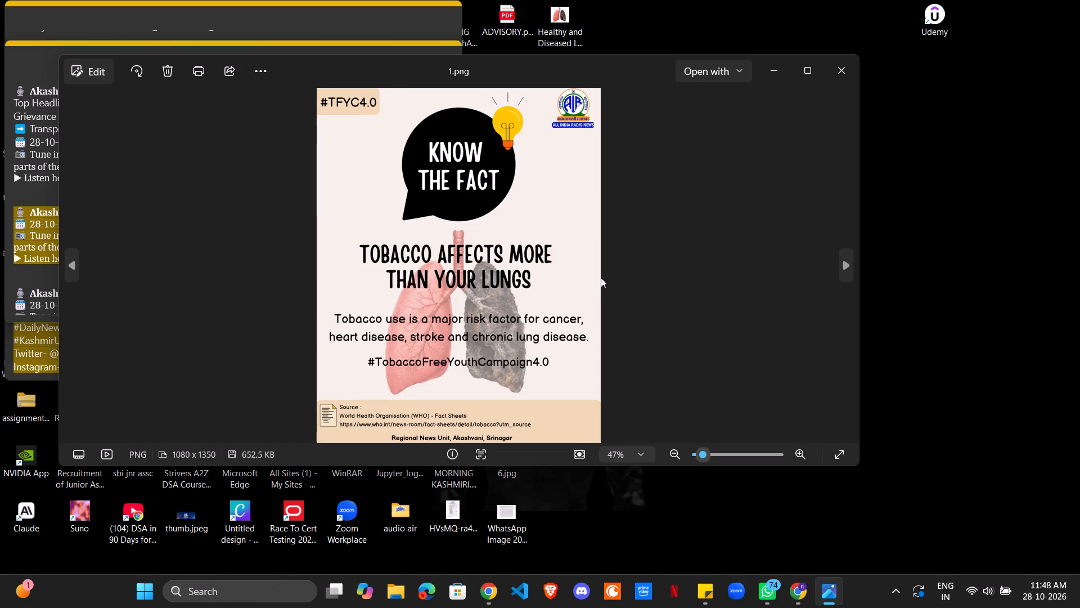